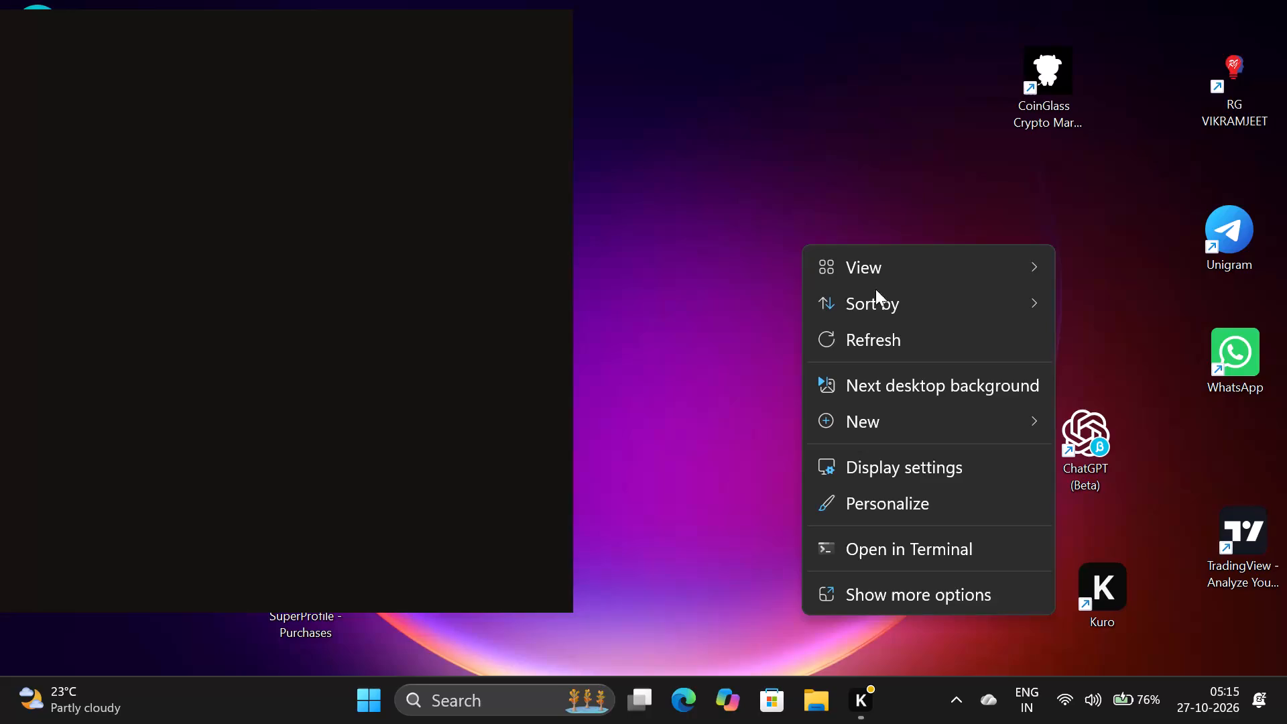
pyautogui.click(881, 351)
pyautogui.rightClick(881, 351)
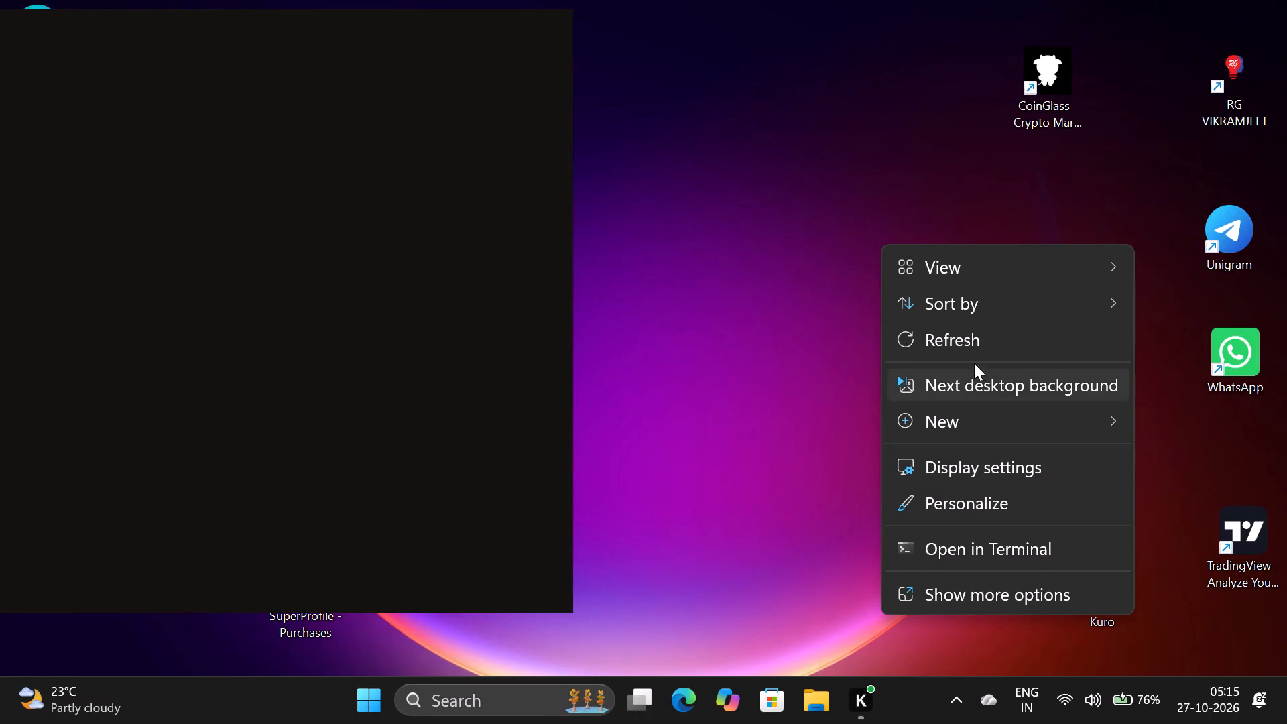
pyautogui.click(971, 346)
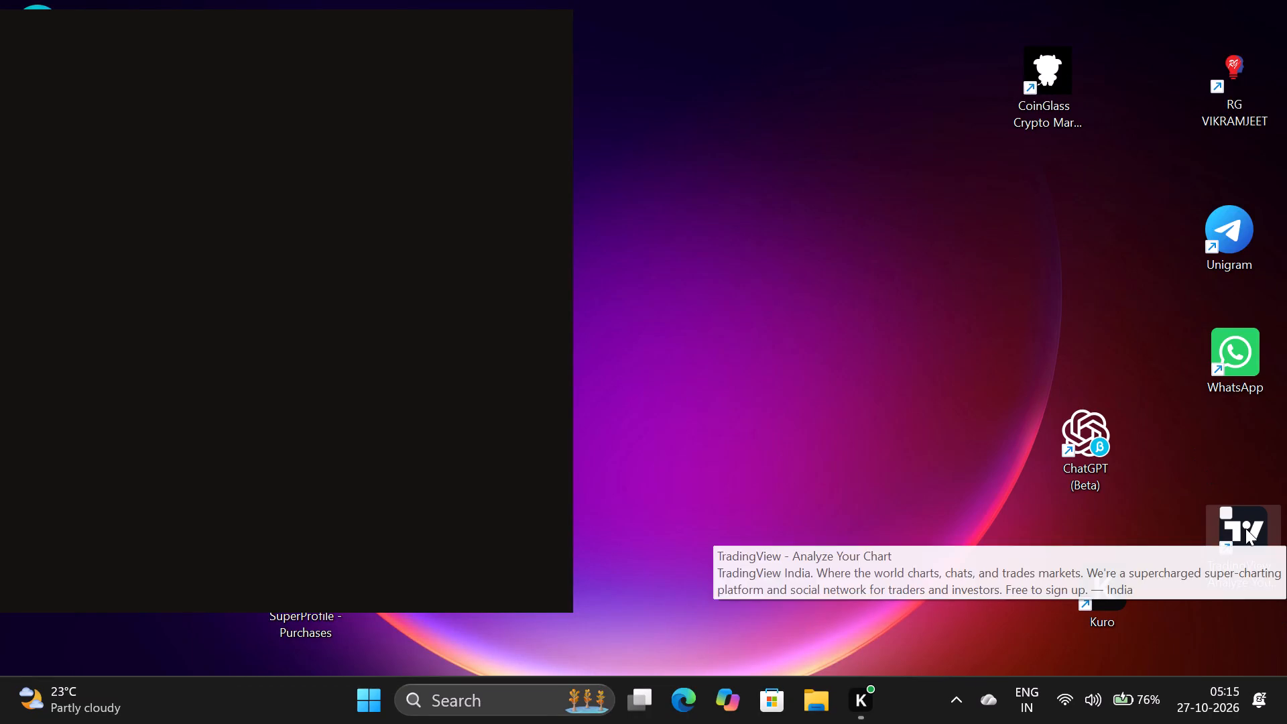
# Open TradingView from the desktop.
pyautogui.doubleClick(1245, 528)
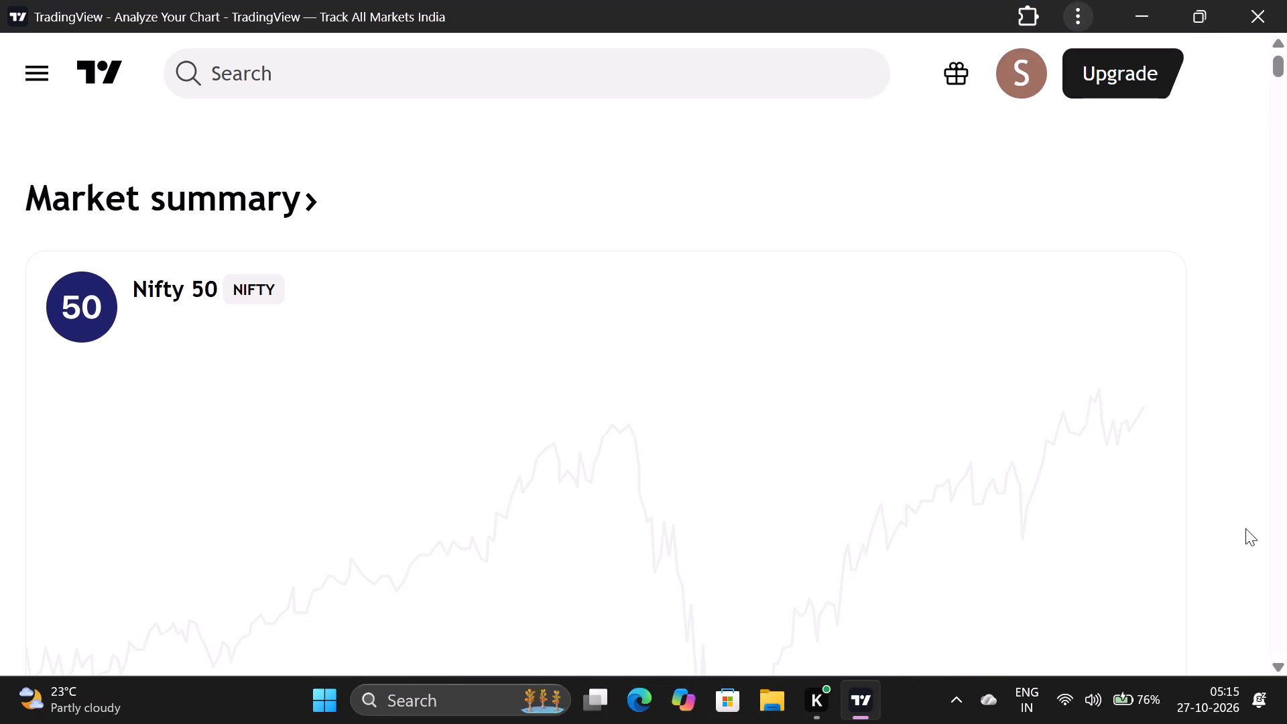
# Search all symbol categories for "btcusd per" and open the chart of Delta Exchange India's BTCUSD.P perpetual futures.
pyautogui.click(414, 75)
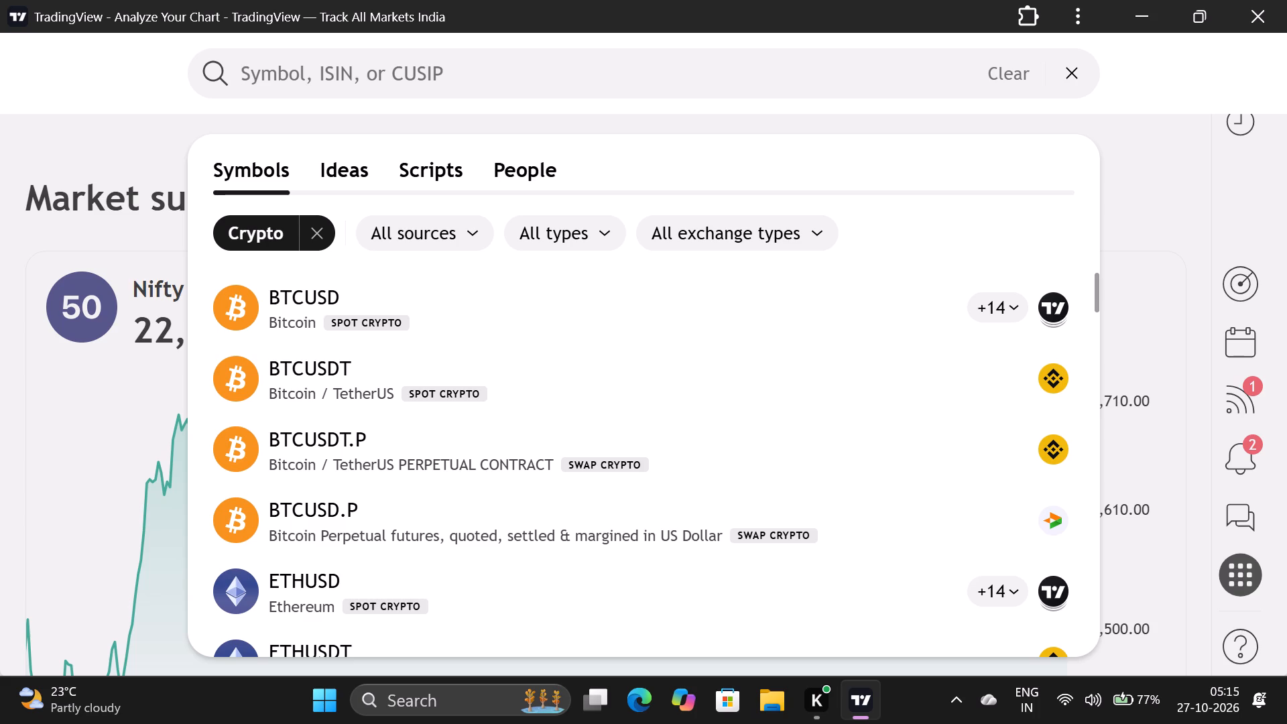
pyautogui.write('bt')
pyautogui.write('cu')
pyautogui.write('sd')
pyautogui.press('space')
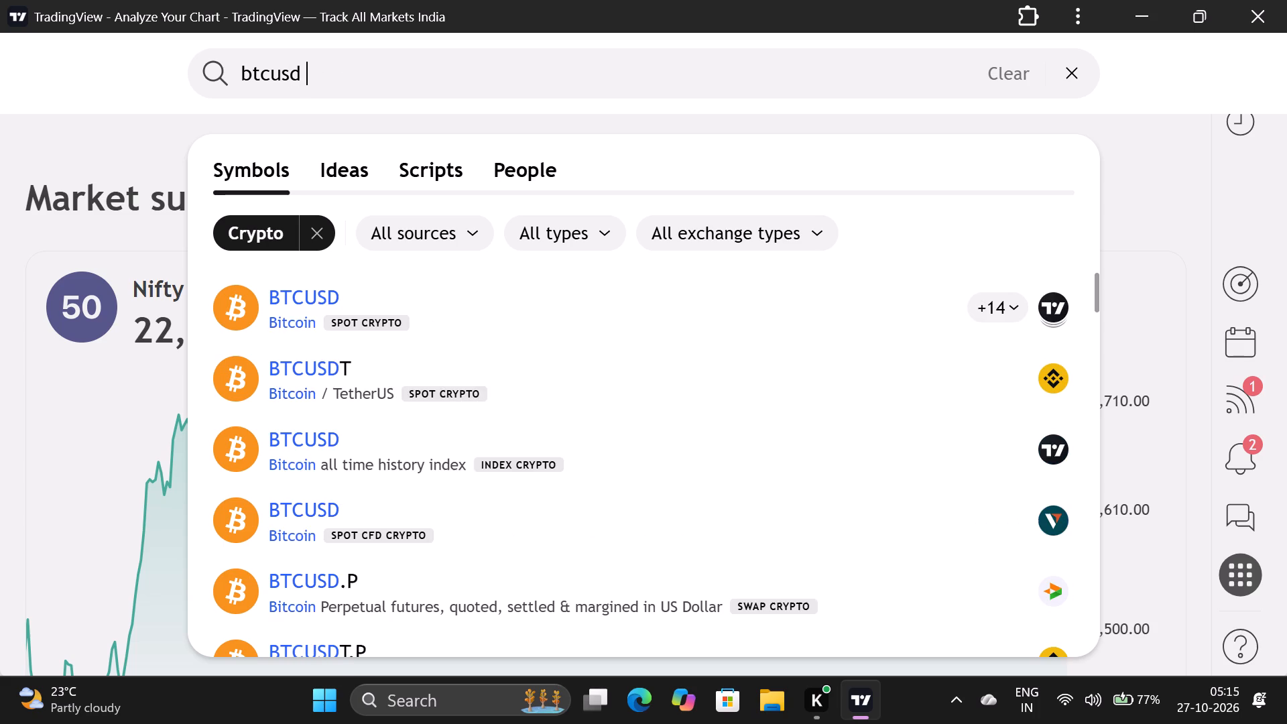
pyautogui.write('per')
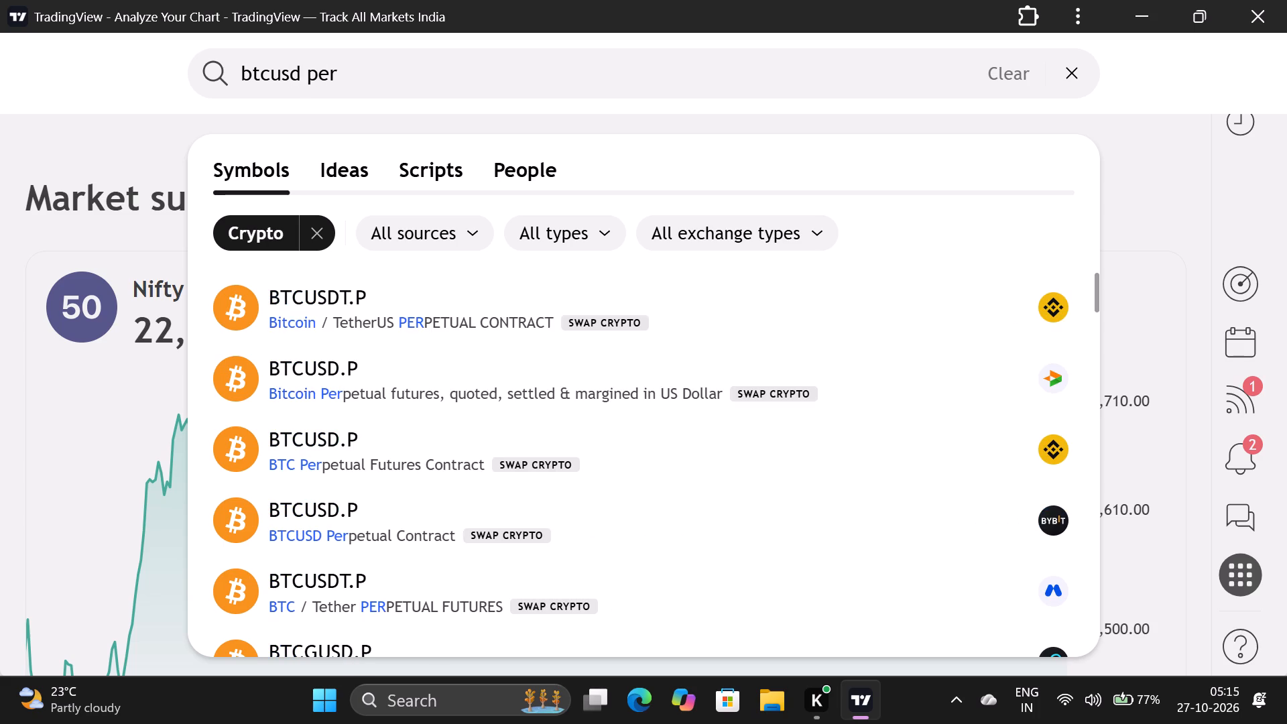
pyautogui.click(321, 233)
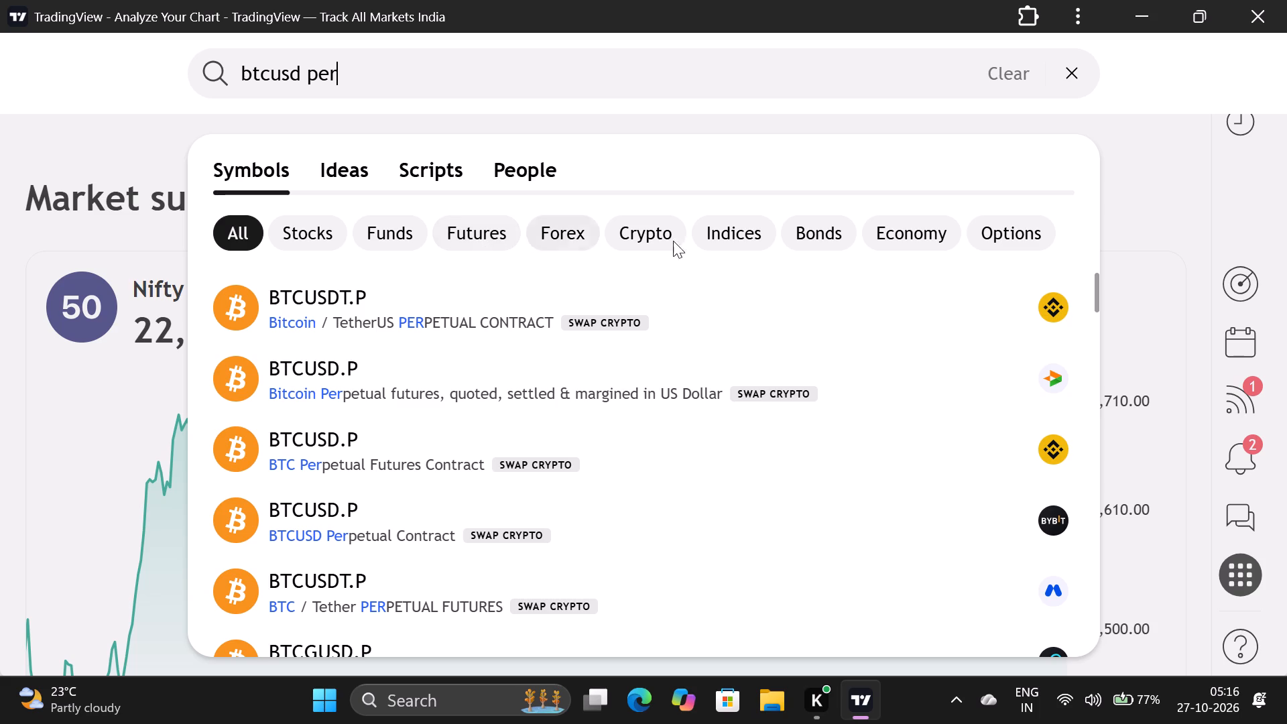
pyautogui.click(808, 381)
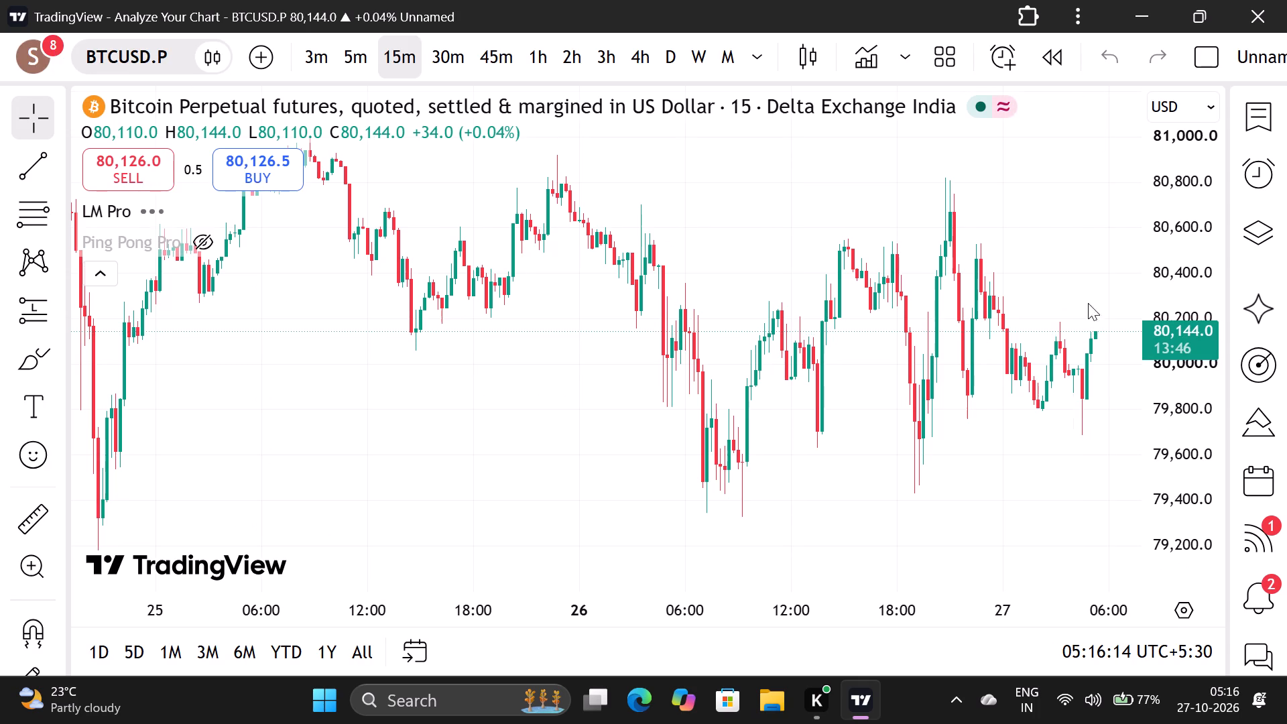
# Hide the LM Pro indicator on the BTCUSD.P chart.
pyautogui.scroll(-1, 1176, 324)
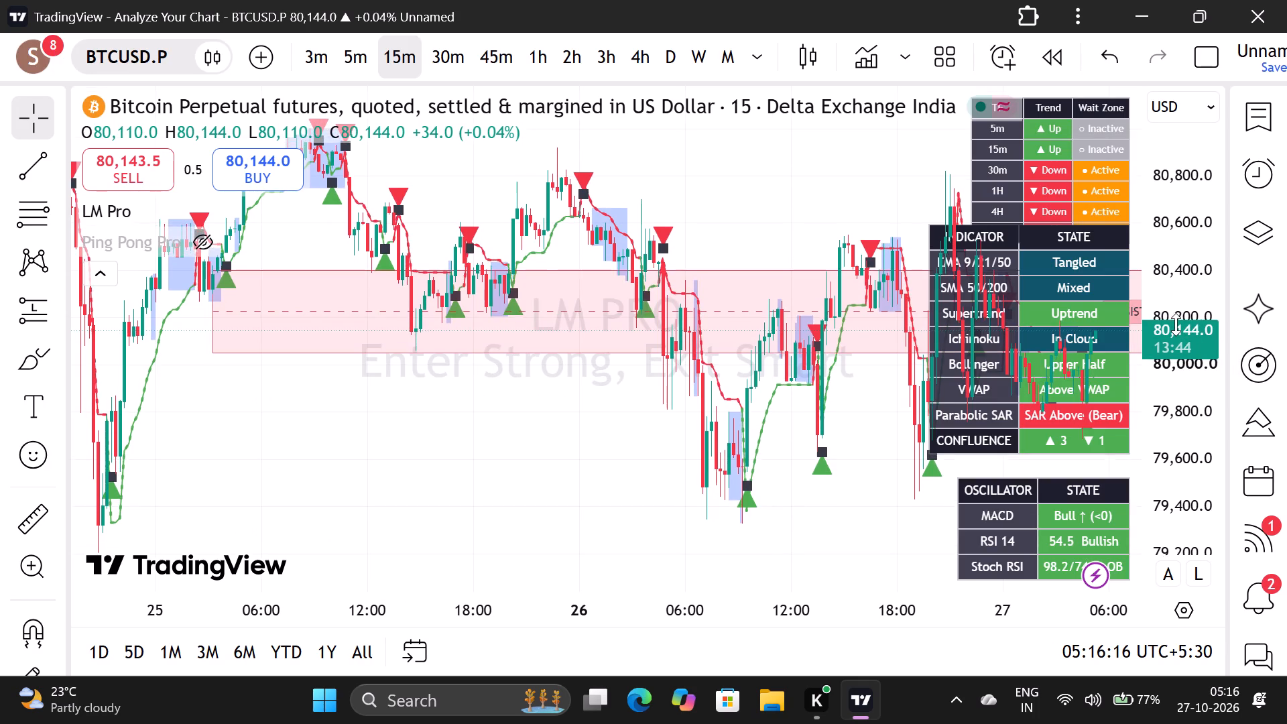
pyautogui.scroll(-2, 1176, 324)
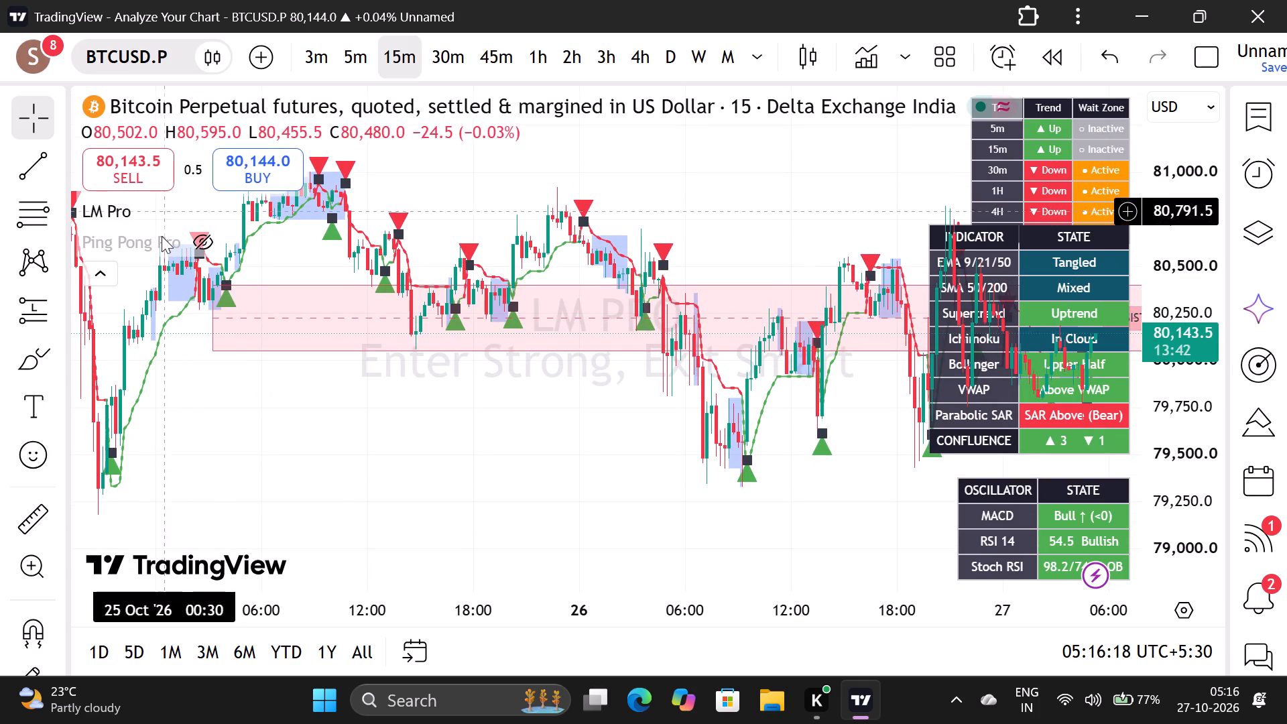
pyautogui.click(149, 215)
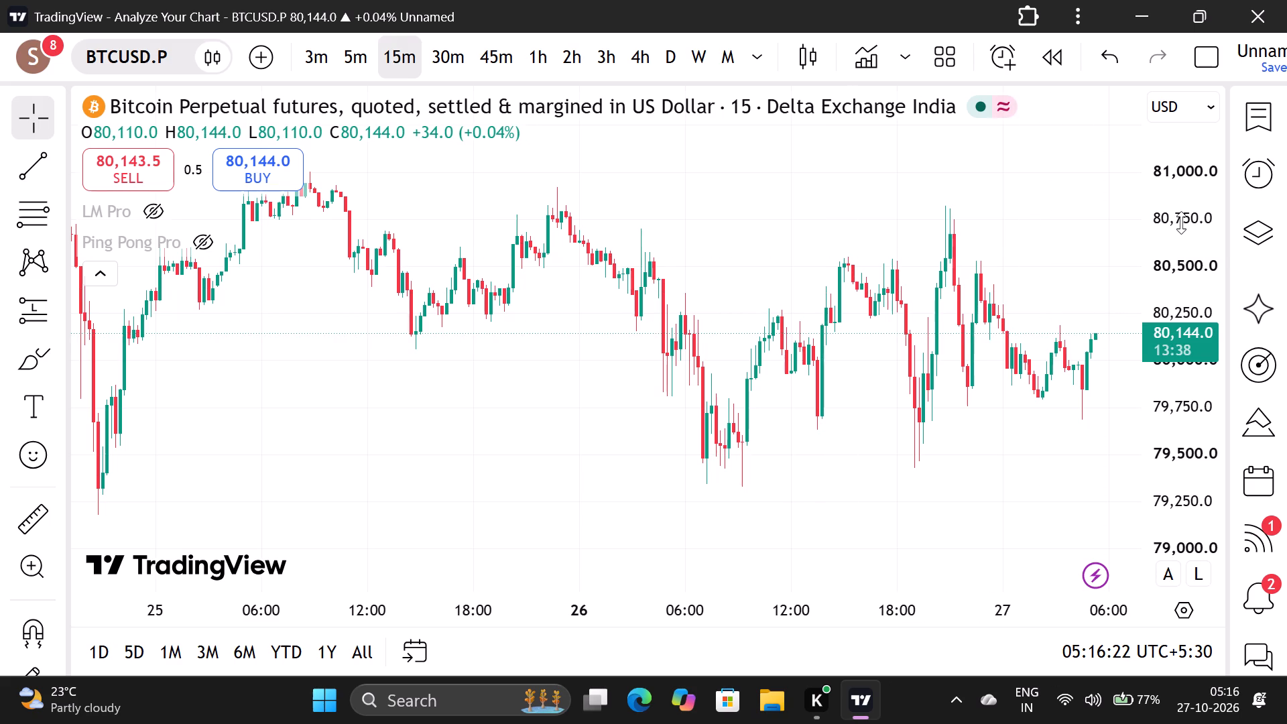
# Switch the BTCUSD.P chart to the 4-hour timeframe.
pyautogui.scroll(-3, 1181, 223)
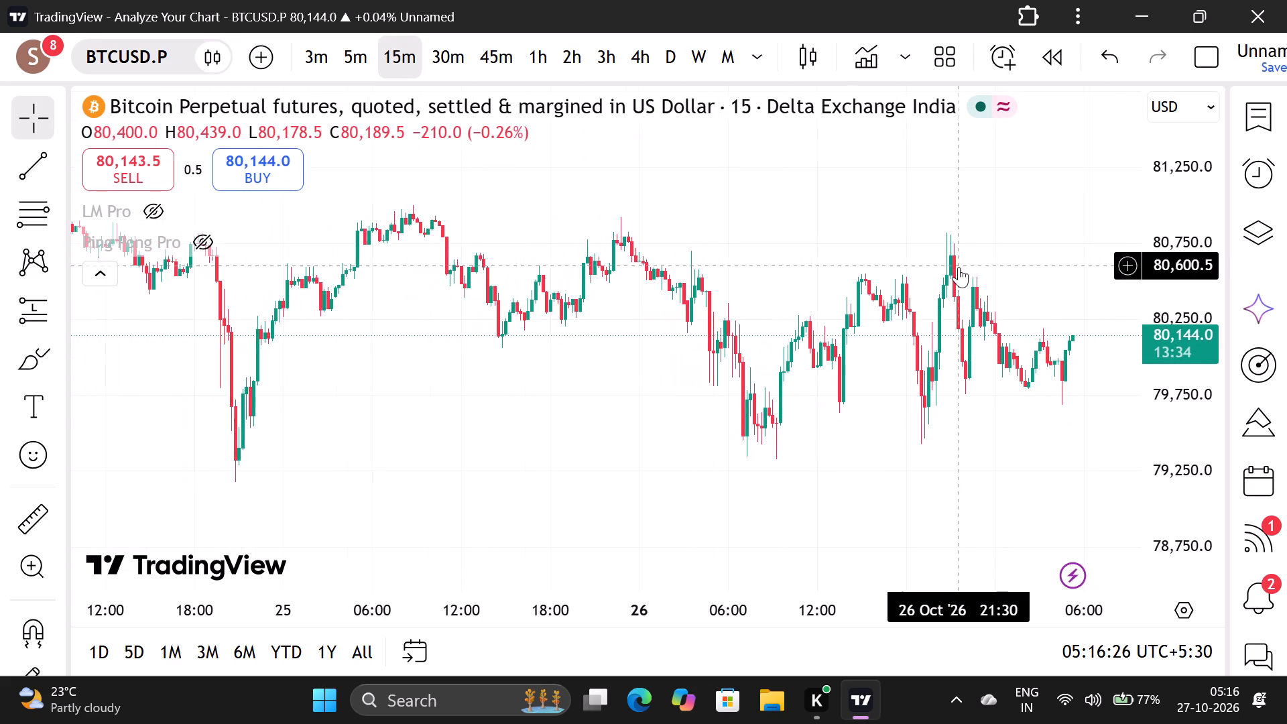
pyautogui.hscroll(-4, 959, 267)
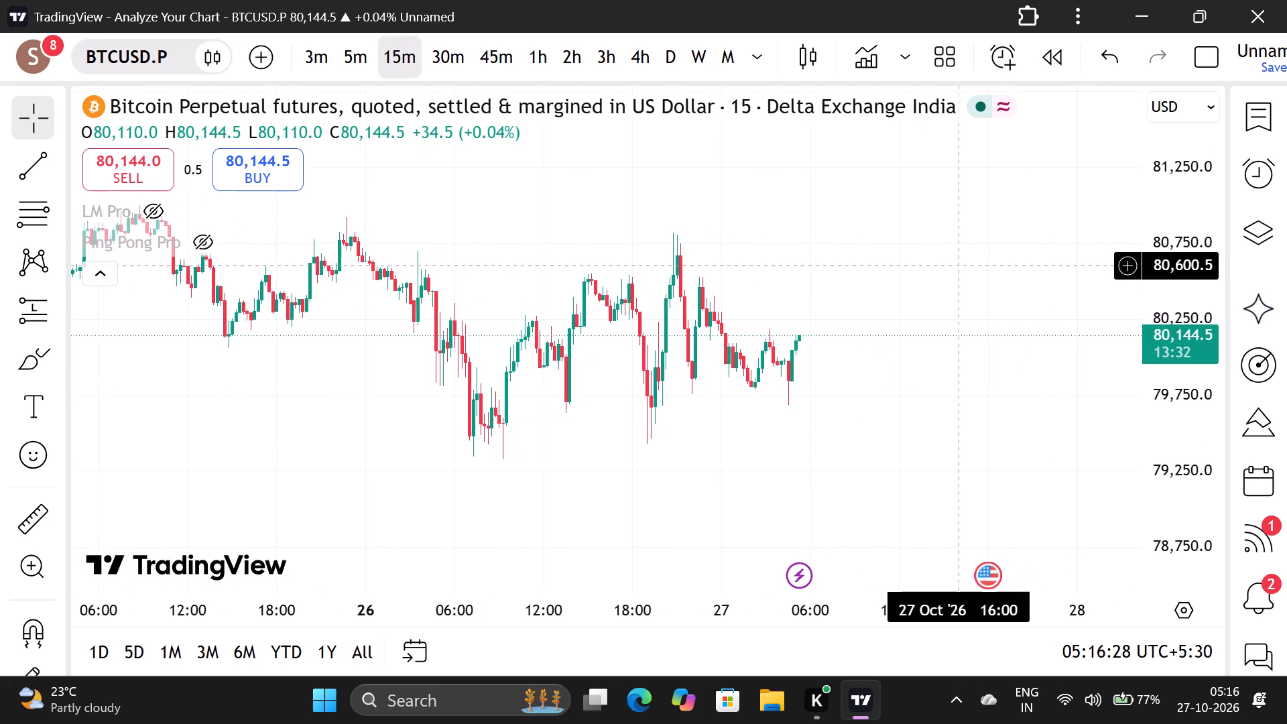
pyautogui.hscroll(-1, 959, 267)
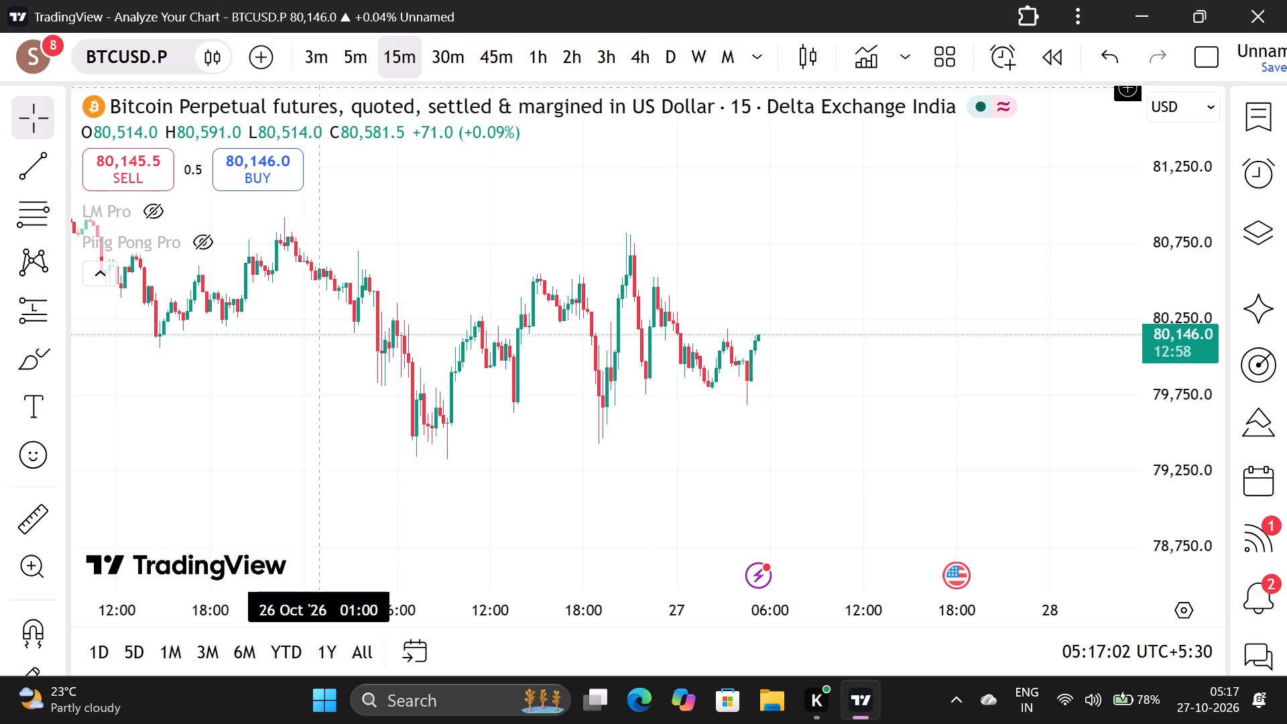
pyautogui.click(641, 53)
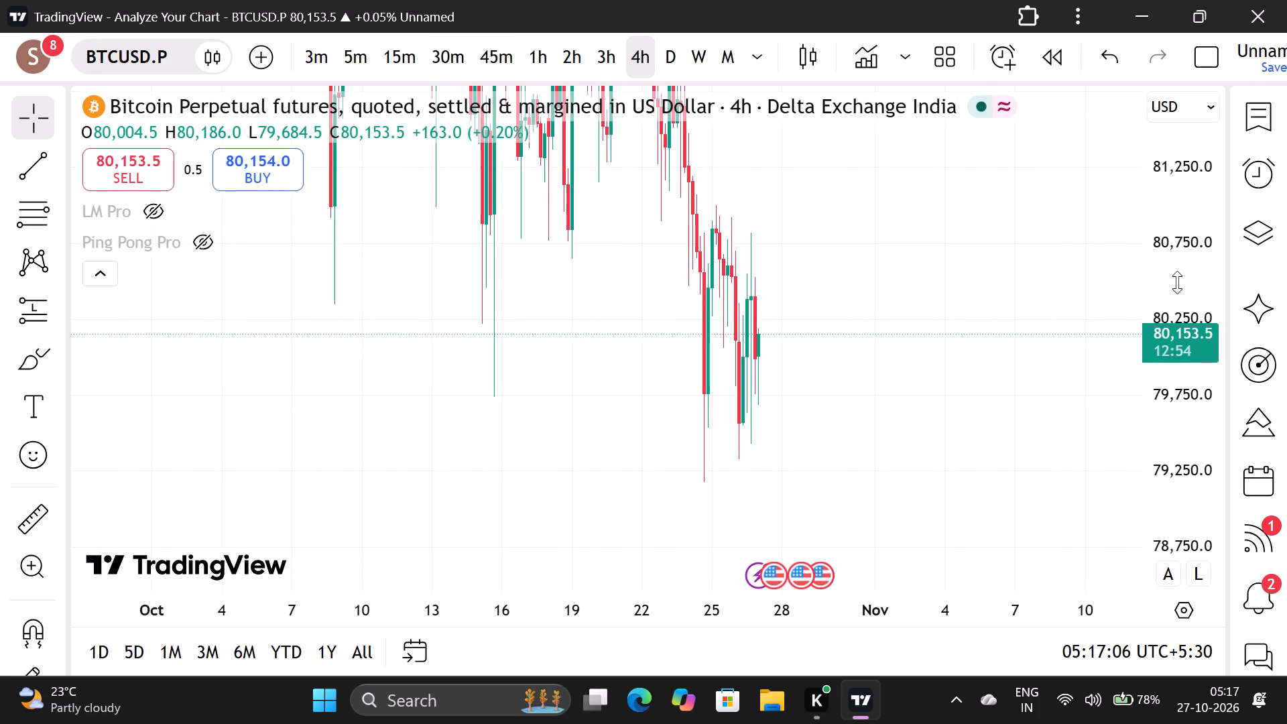
# Examine the 4-hour BTCUSD.P price history across September and October on a compressed price scale.
pyautogui.scroll(-19, 1177, 282)
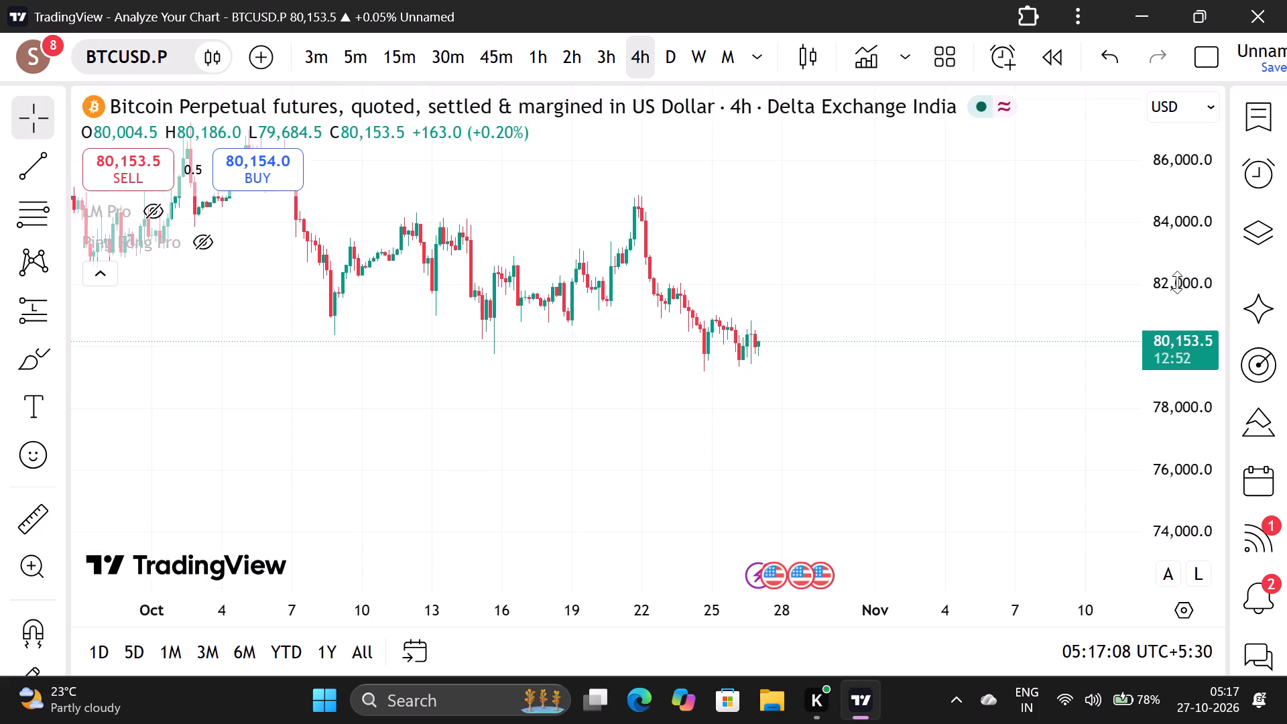
pyautogui.hscroll(3, 456, 433)
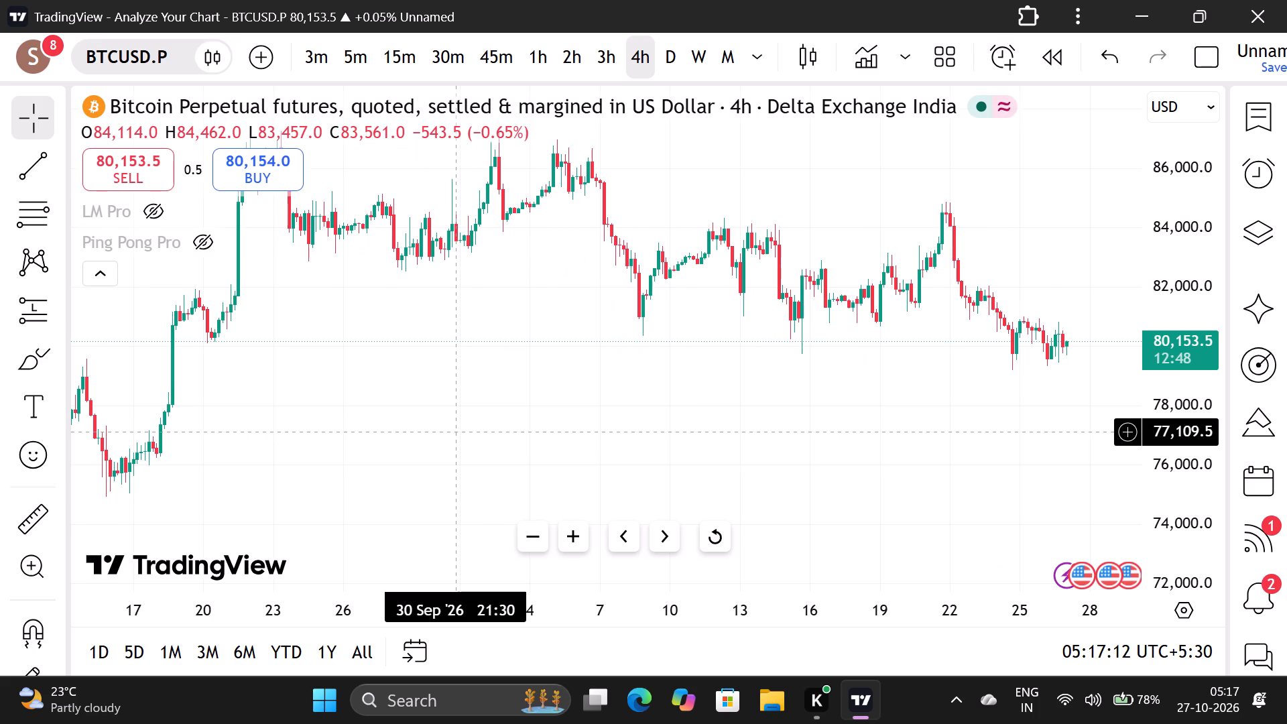
pyautogui.scroll(-1, 1208, 285)
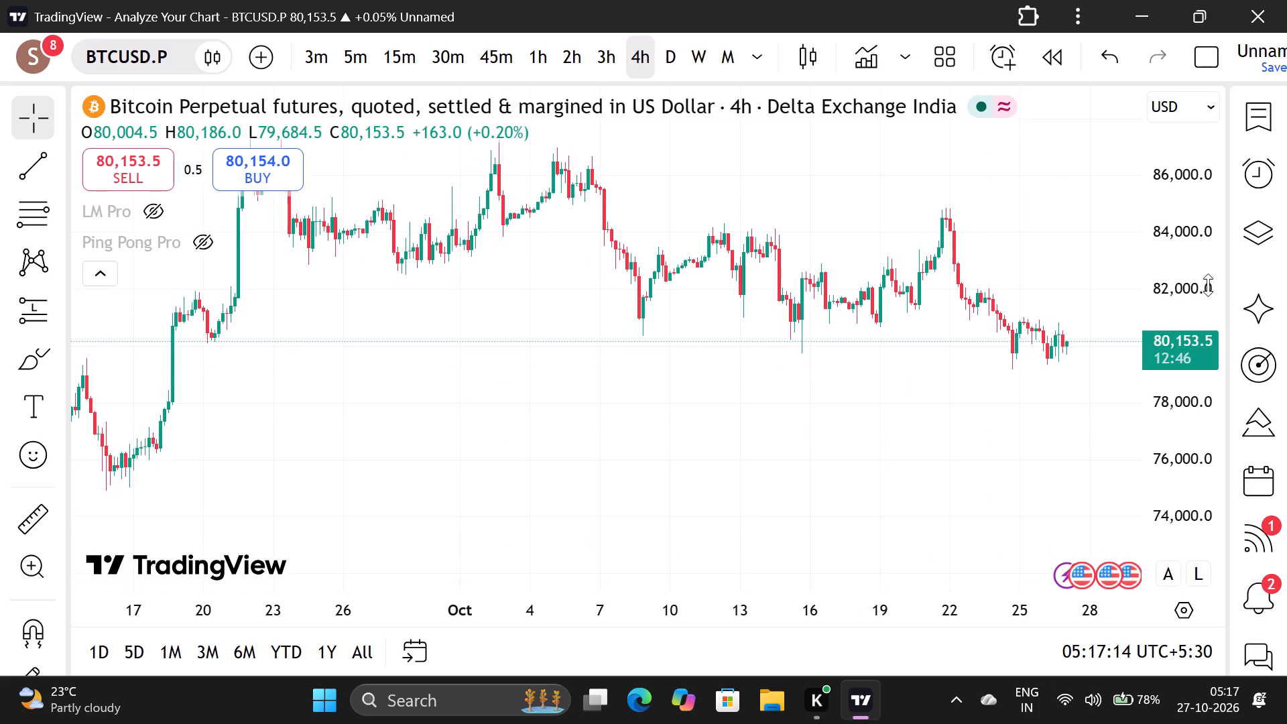
pyautogui.scroll(-5, 1208, 285)
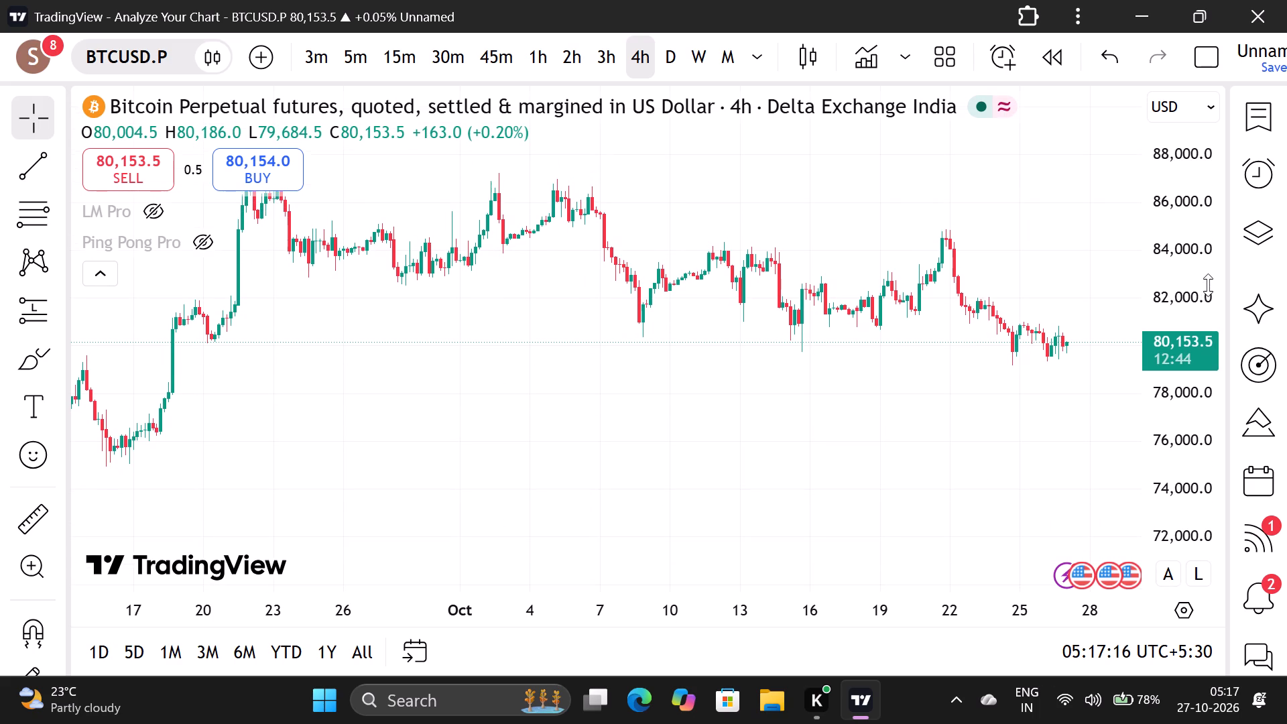
pyautogui.hscroll(1, 910, 339)
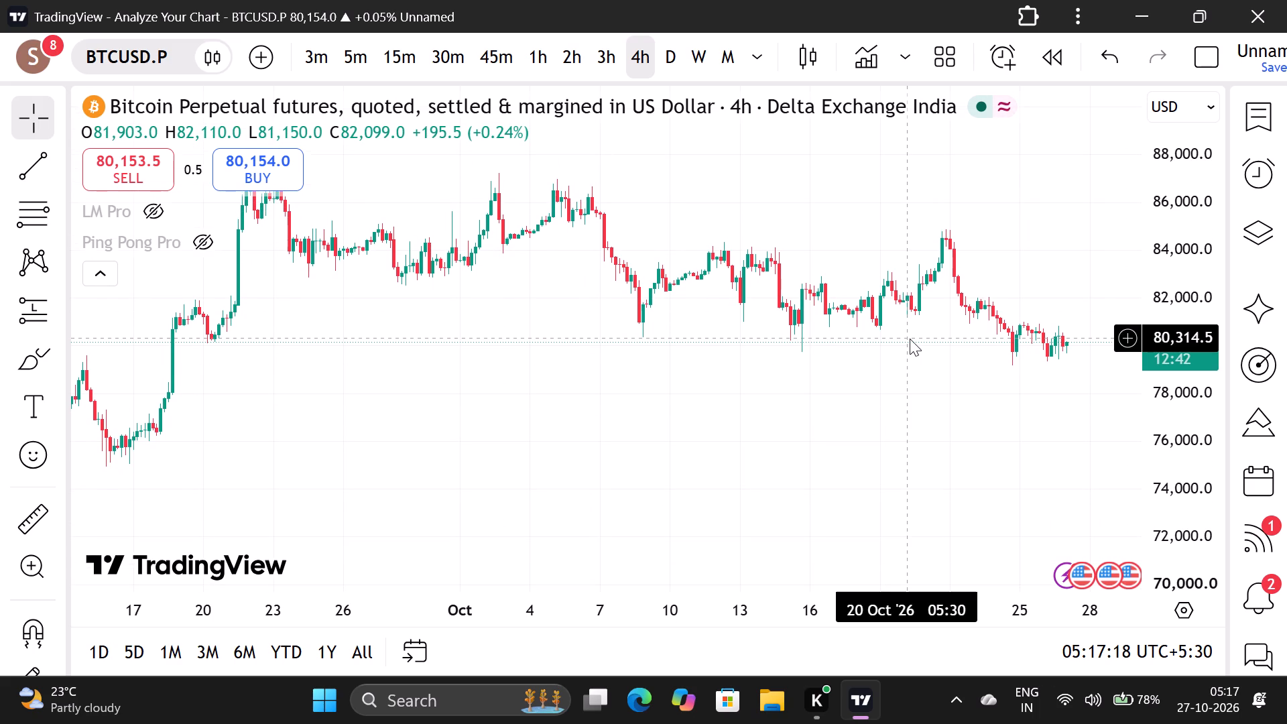
pyautogui.hscroll(1, 910, 339)
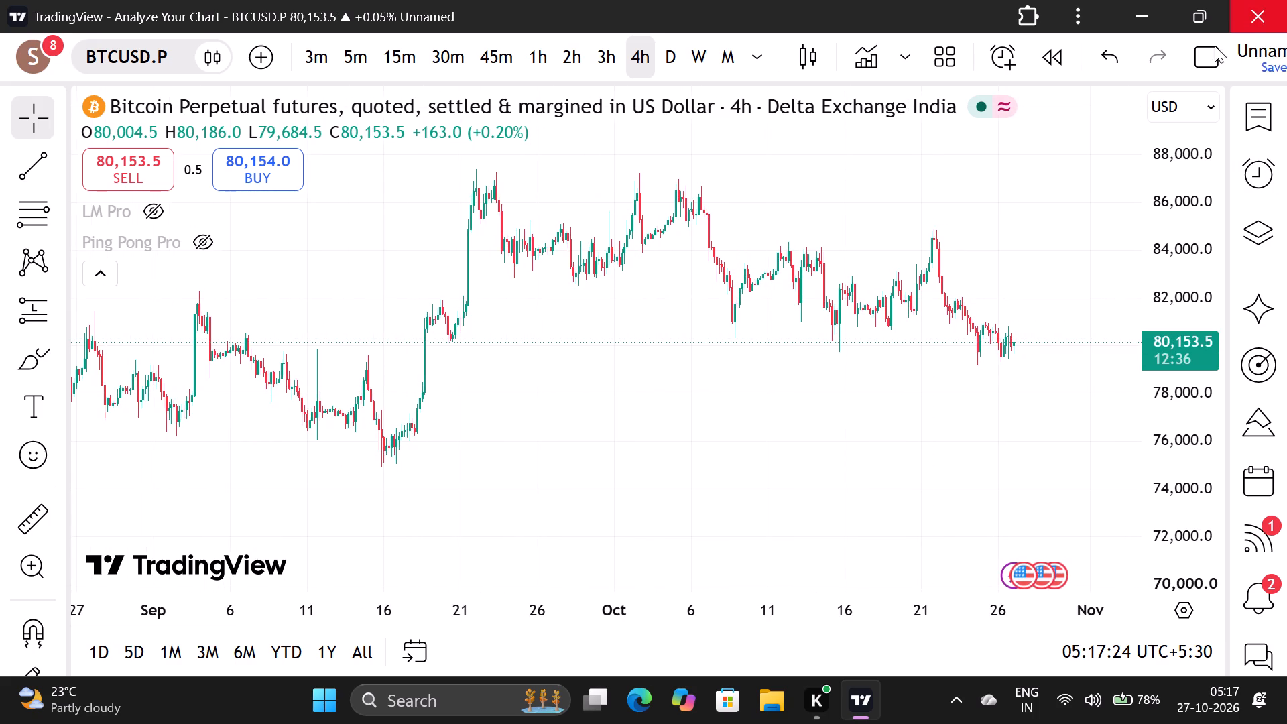
# Dismiss the Delta Exchange advertisement and show the chart in fullscreen mode.
pyautogui.hscroll(-5, 1204, 58)
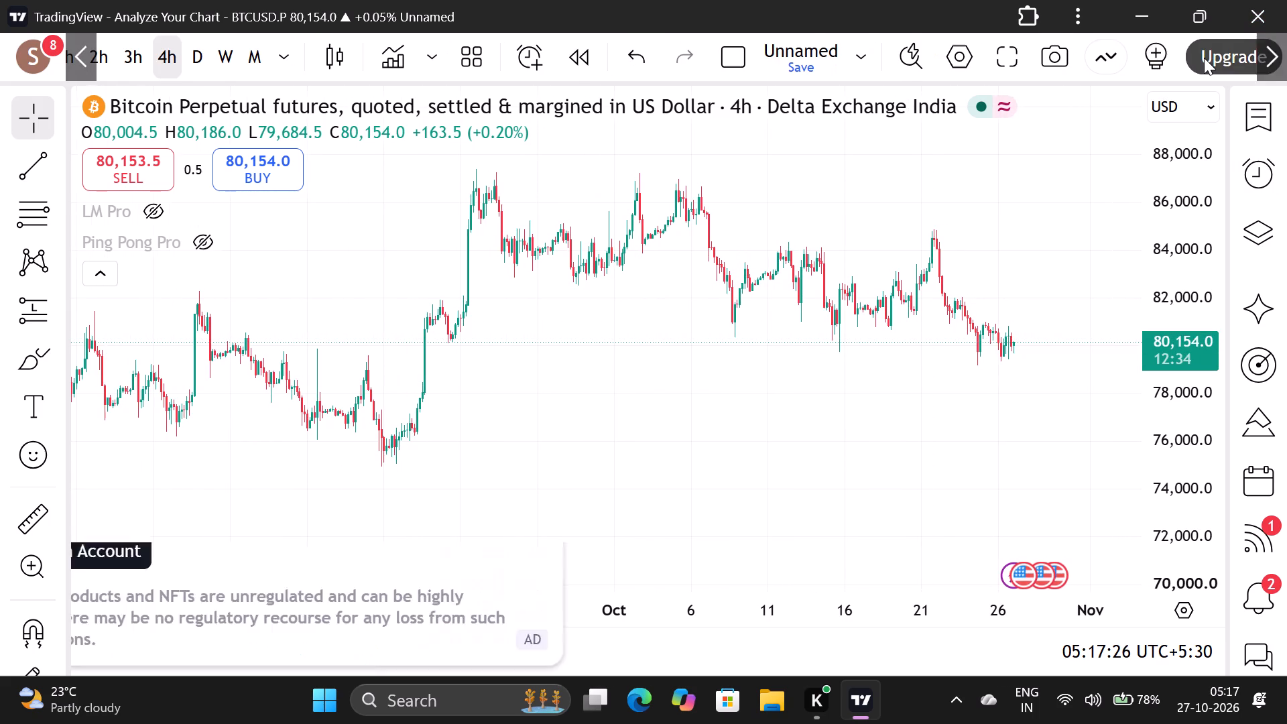
pyautogui.hscroll(-1, 1204, 58)
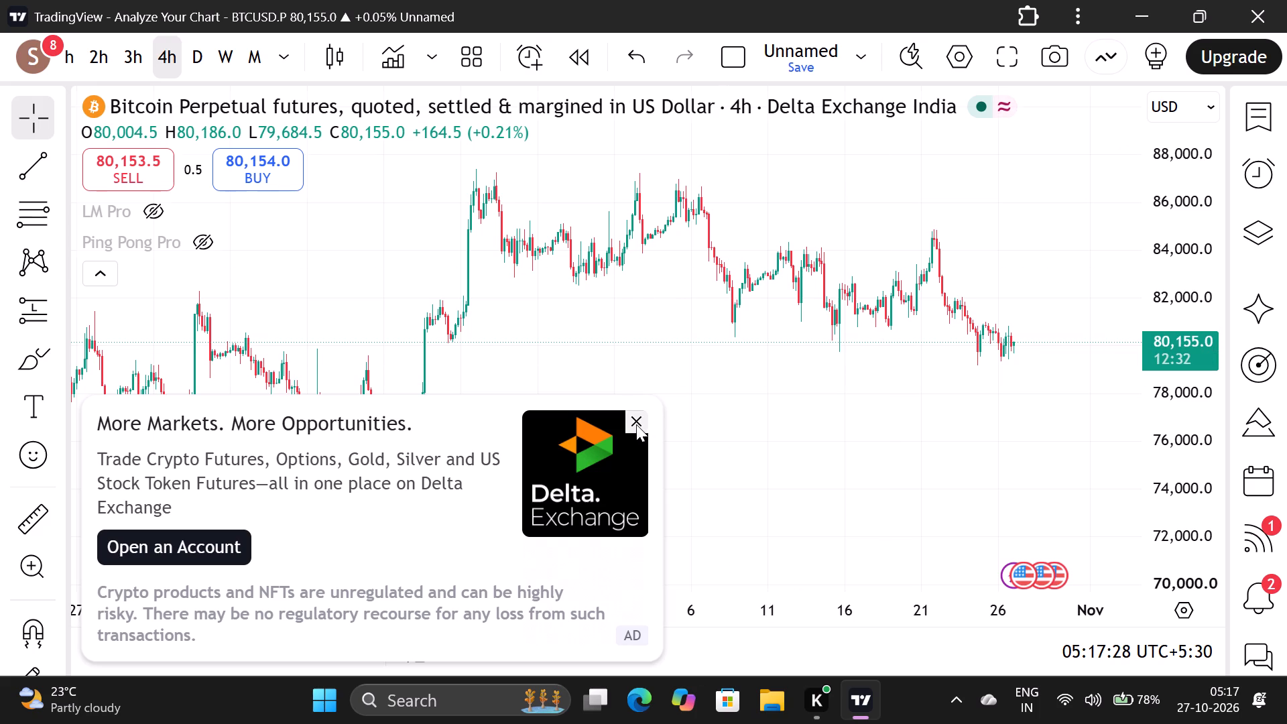
pyautogui.click(636, 424)
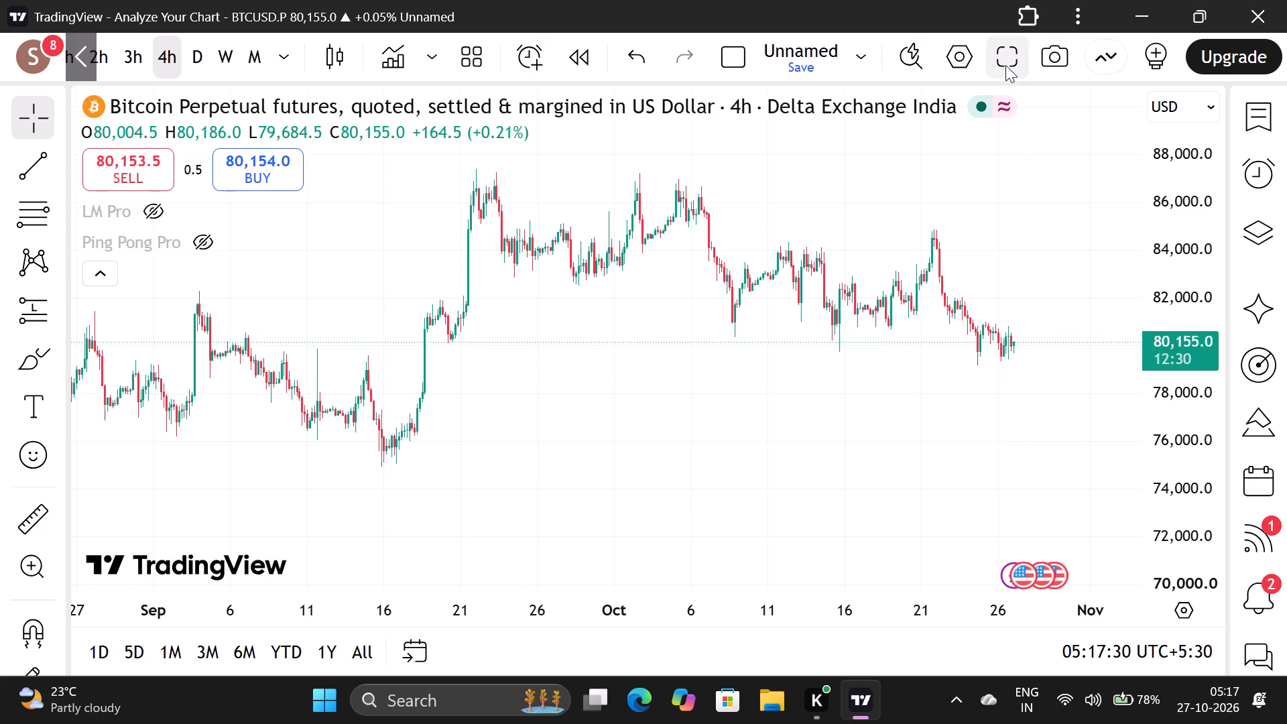
pyautogui.click(1005, 65)
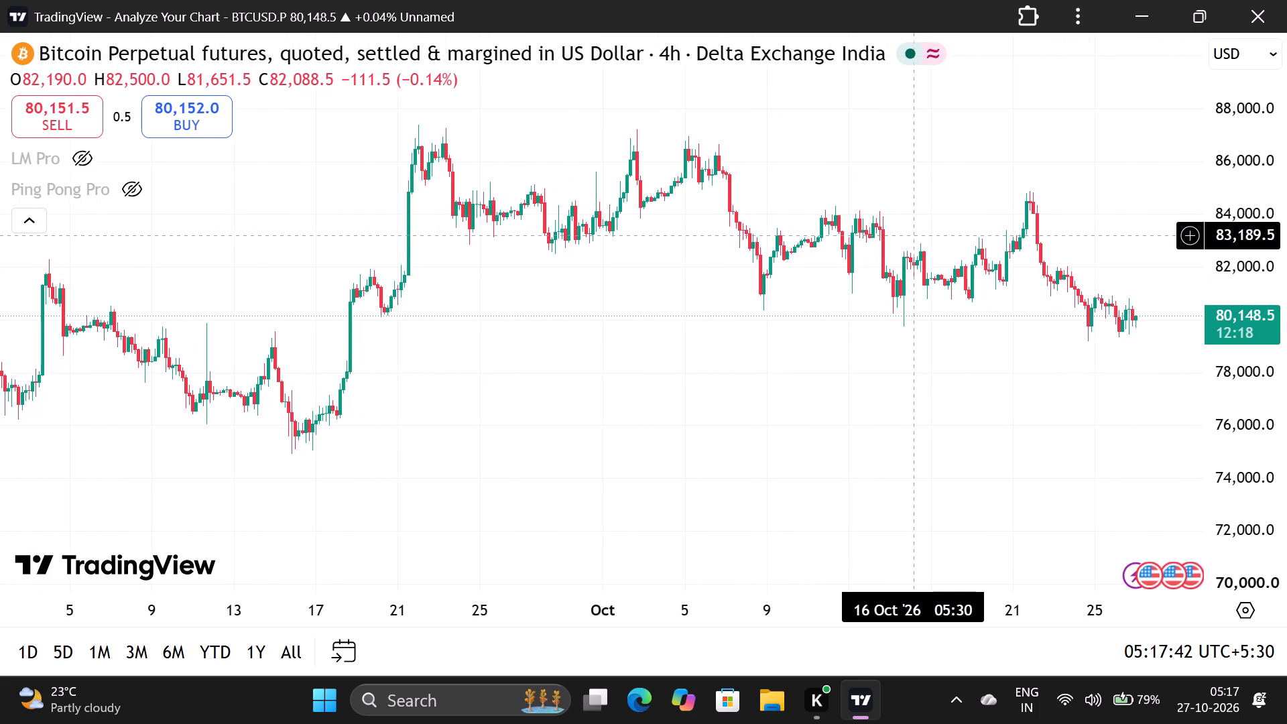
# Examine the 4-hour price swings from late August through late October on the BTCUSD.P chart.
pyautogui.moveTo(904, 192); pyautogui.dragTo(882, 253)
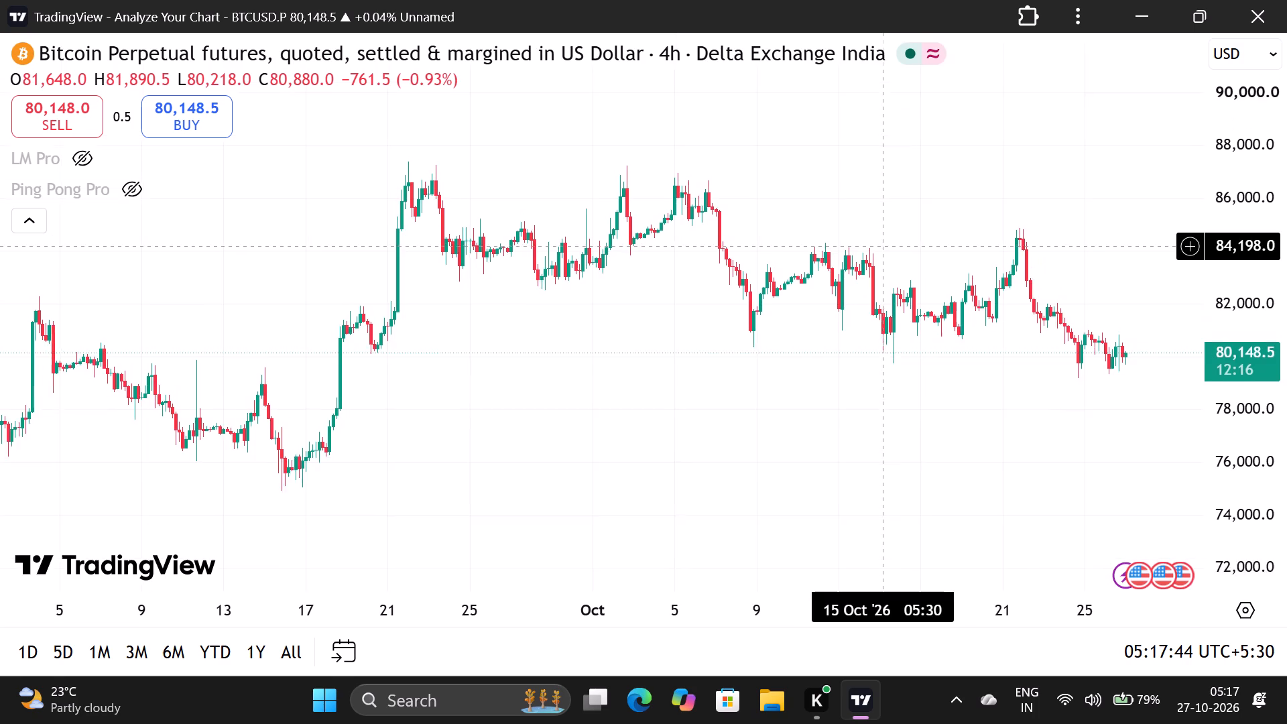
pyautogui.moveTo(882, 253); pyautogui.dragTo(822, 254)
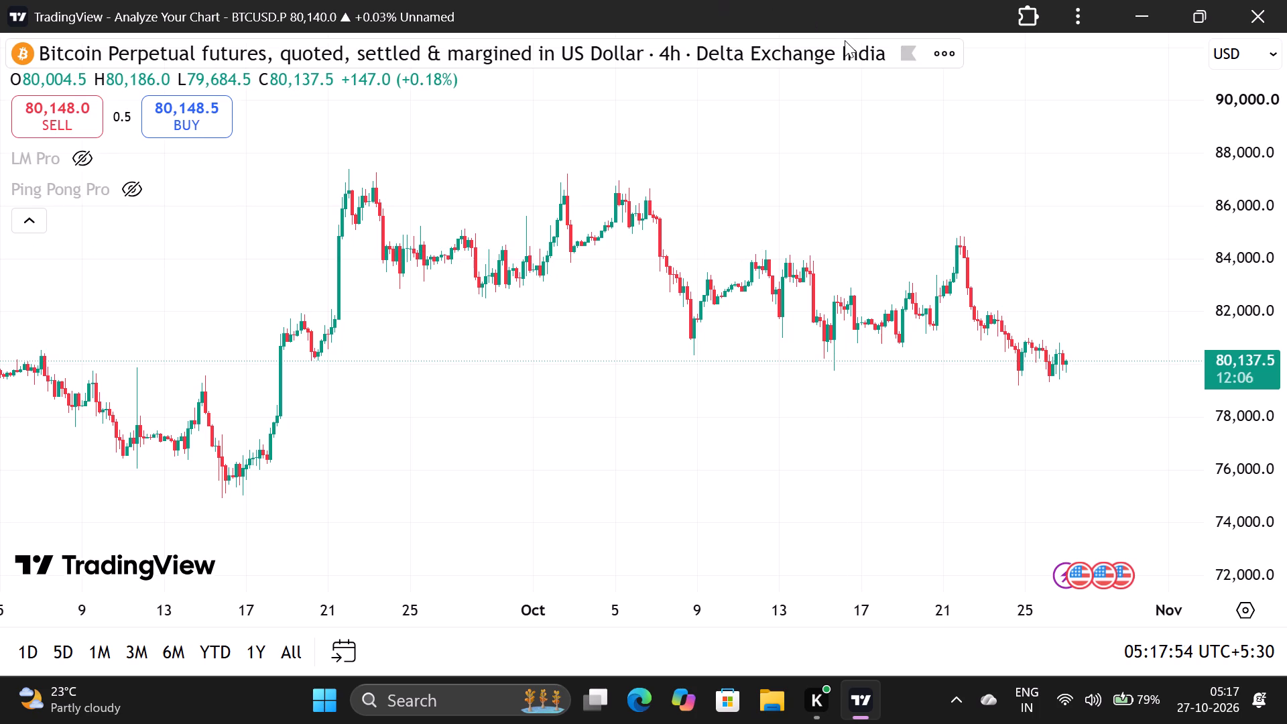
pyautogui.hscroll(7, 641, 51)
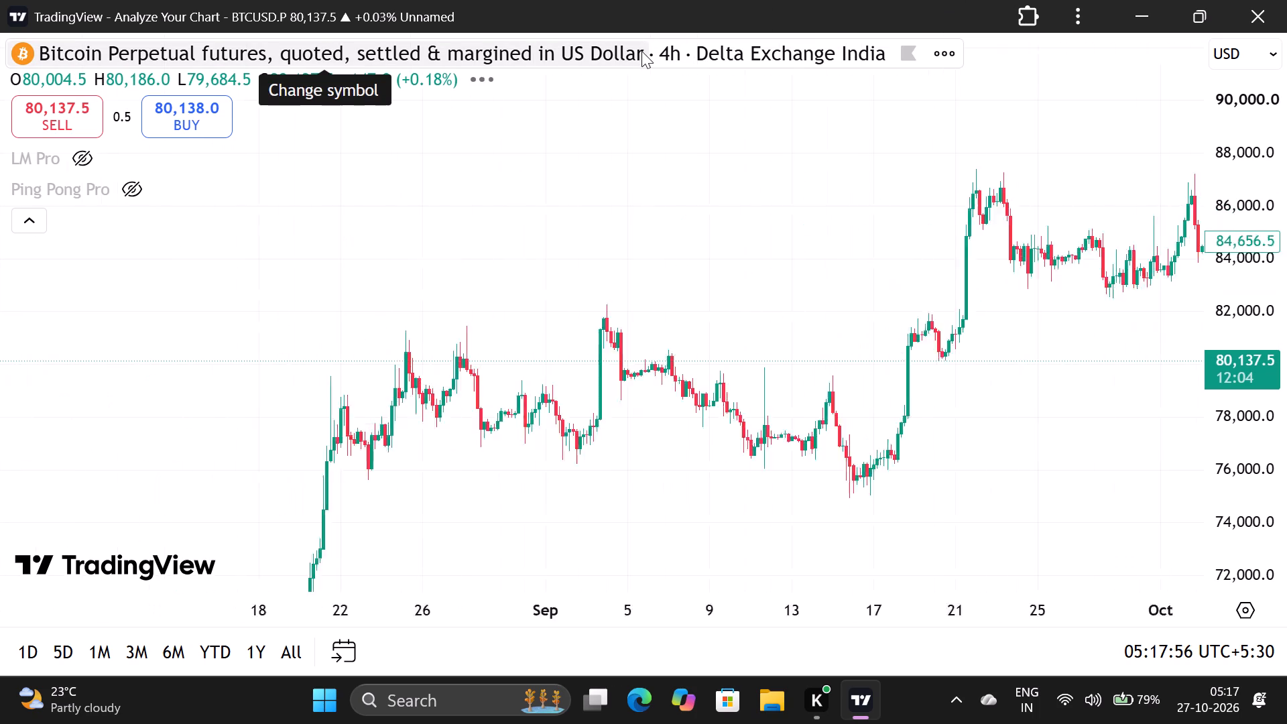
pyautogui.hscroll(-4, 641, 51)
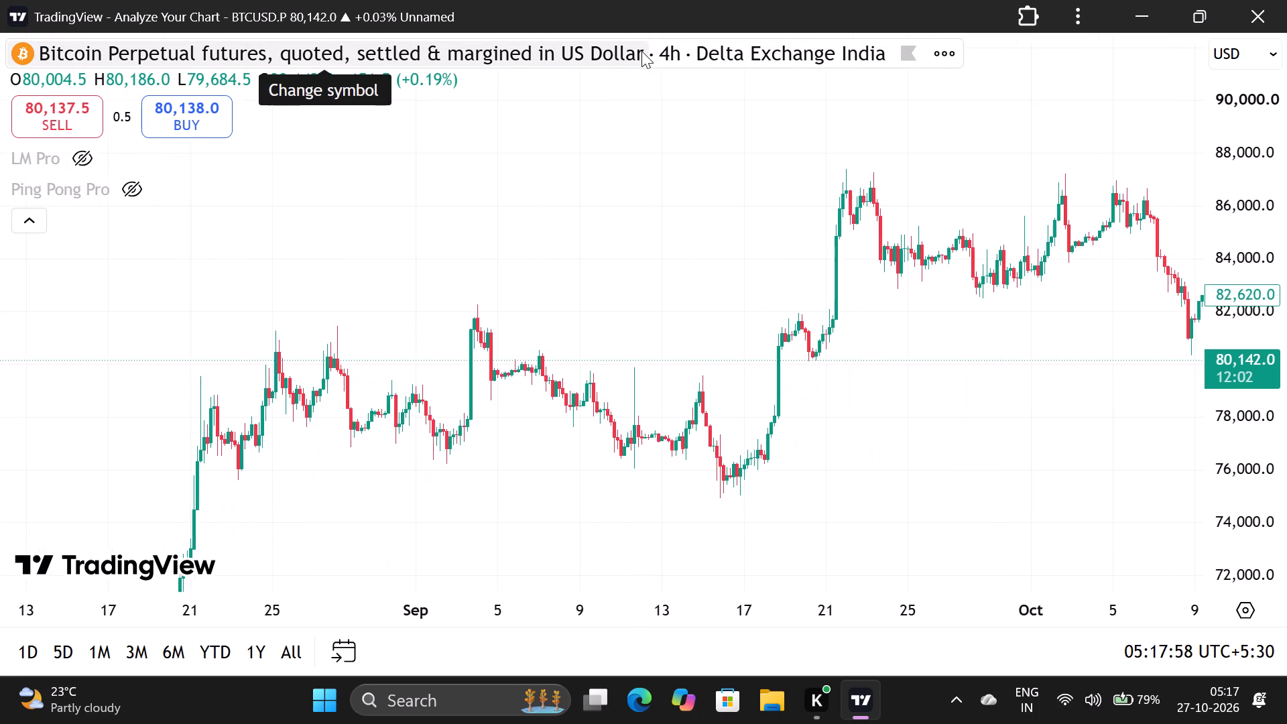
pyautogui.hscroll(-2, 641, 51)
pyautogui.hscroll(2, 641, 51)
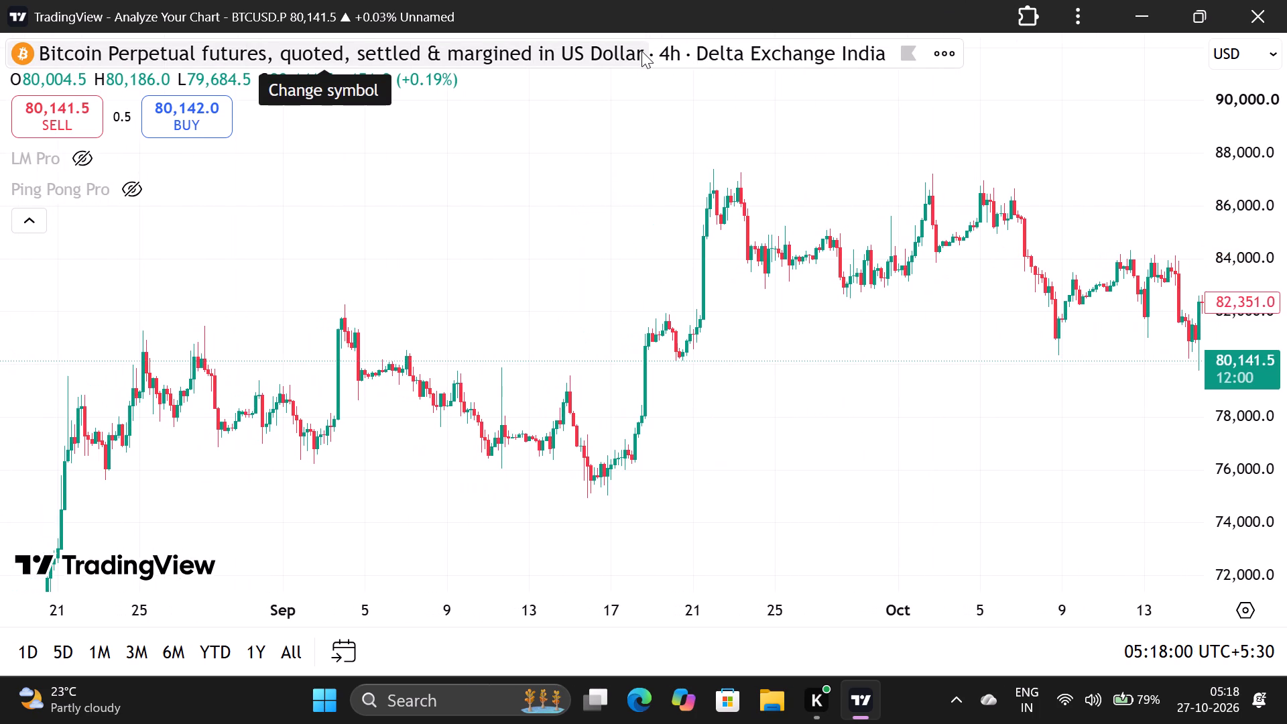
pyautogui.hscroll(2, 641, 51)
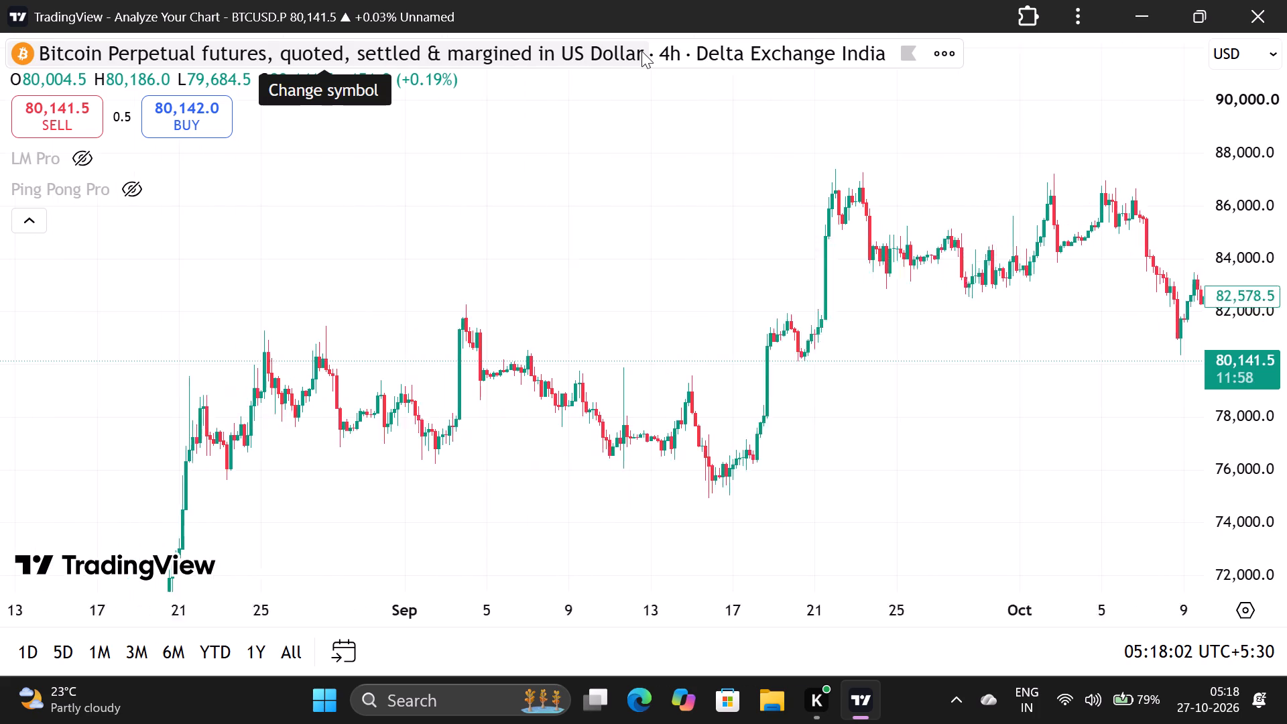
pyautogui.hscroll(1, 641, 51)
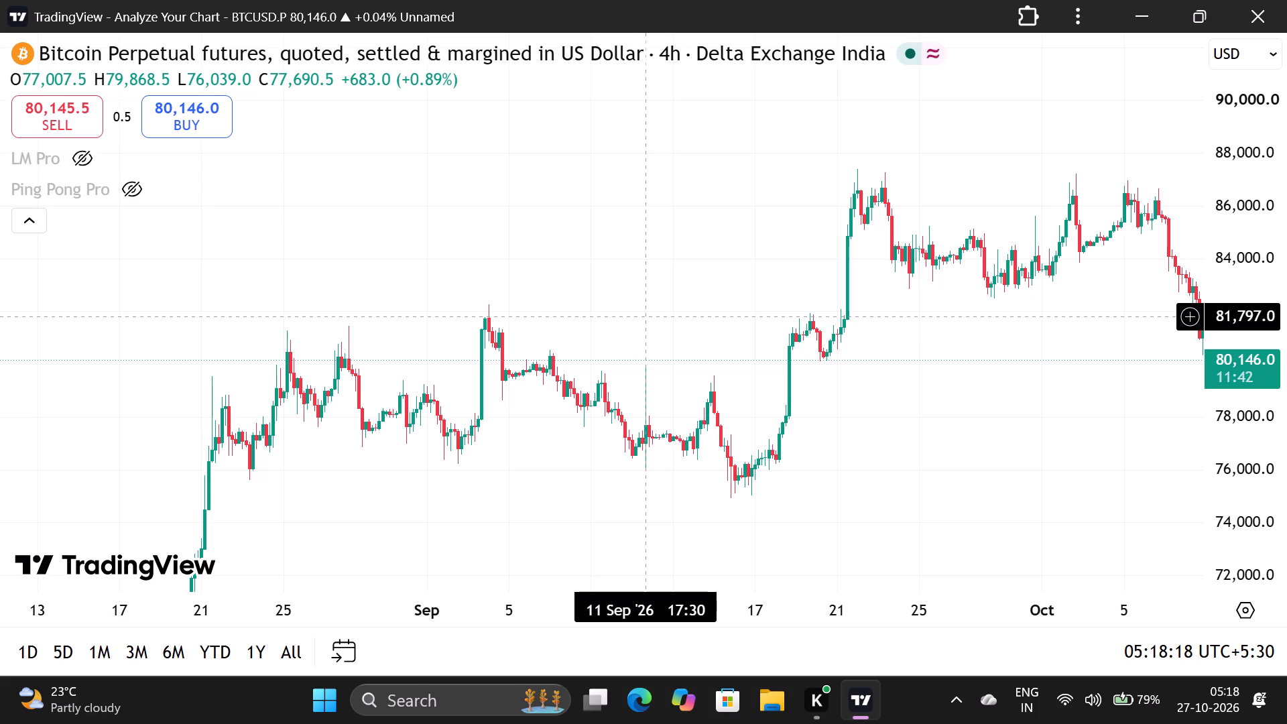
pyautogui.hscroll(-2, 646, 317)
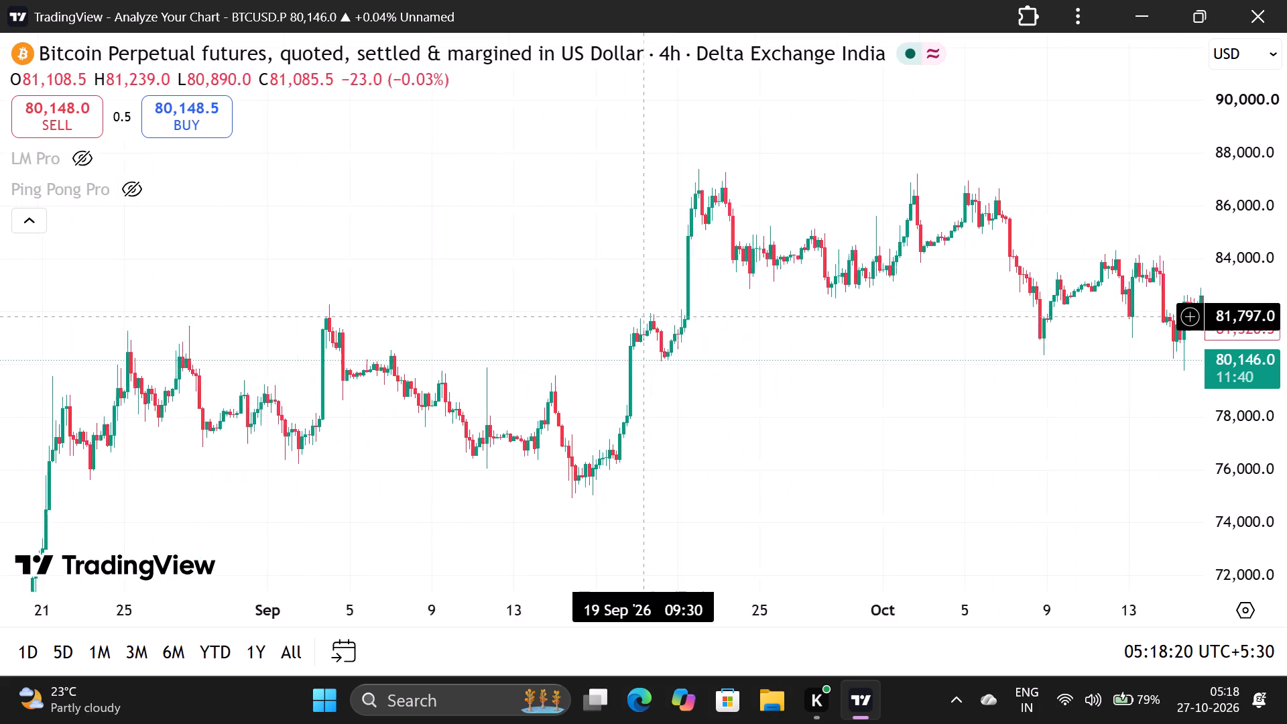
pyautogui.hscroll(-4, 646, 317)
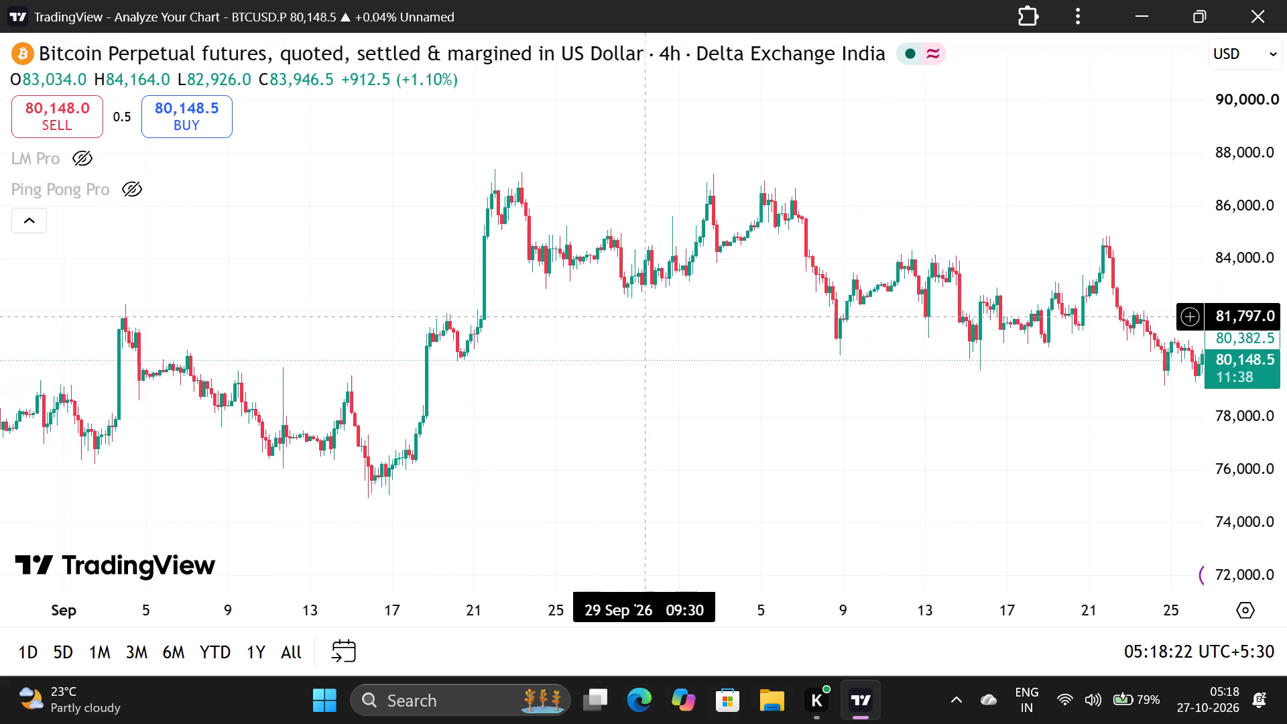
pyautogui.hscroll(-1, 646, 317)
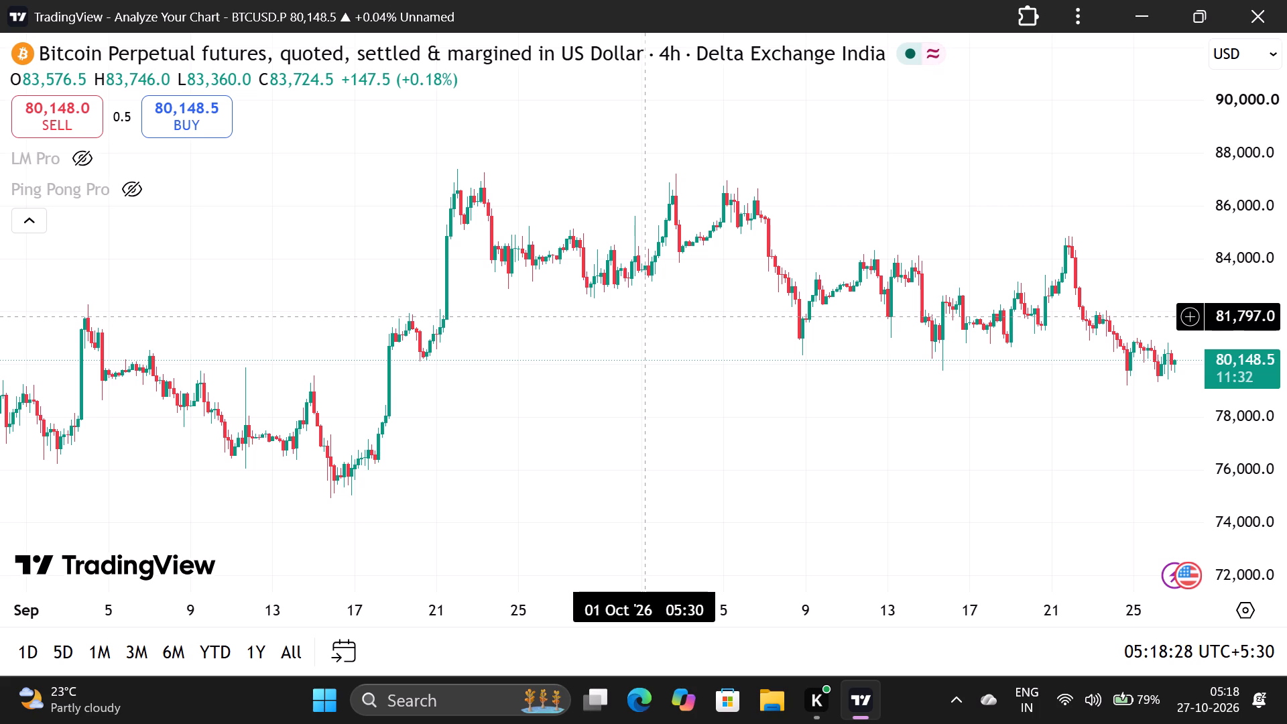
# Examine the recent 4-hour BTCUSD.P price action from mid-September to the latest candles in late October.
pyautogui.hscroll(-2, 646, 317)
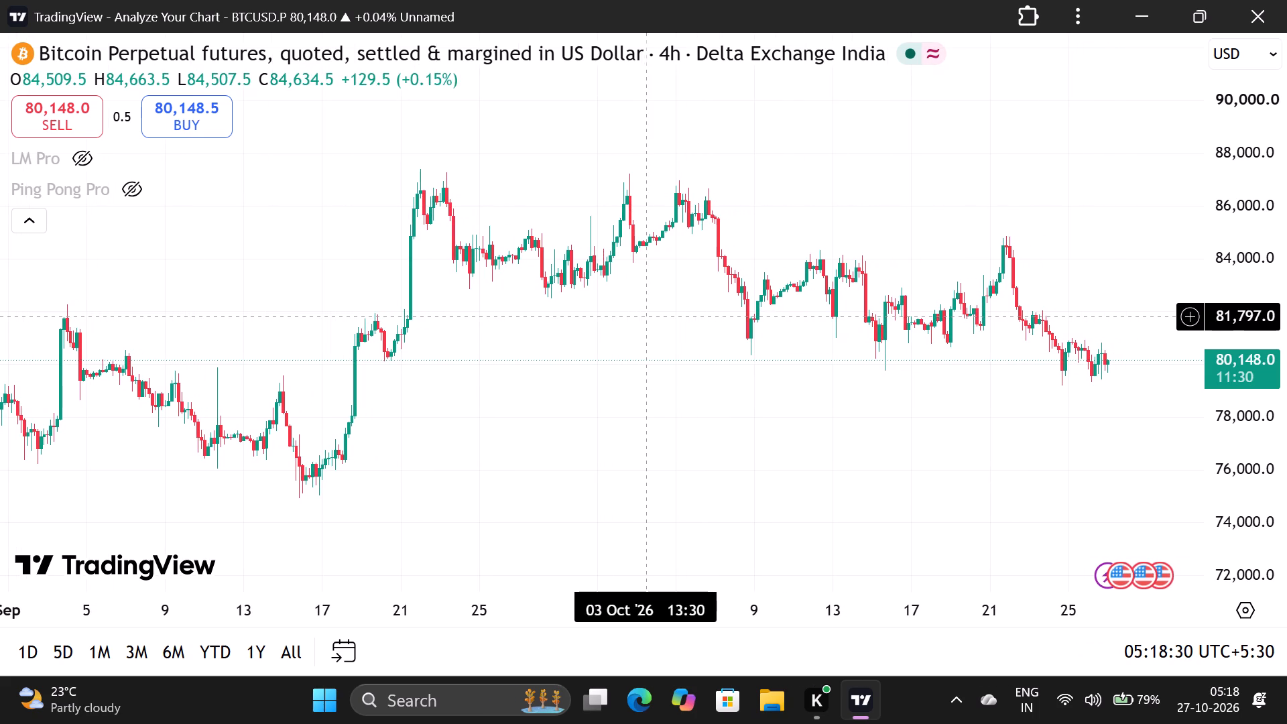
pyautogui.hscroll(-4, 908, 276)
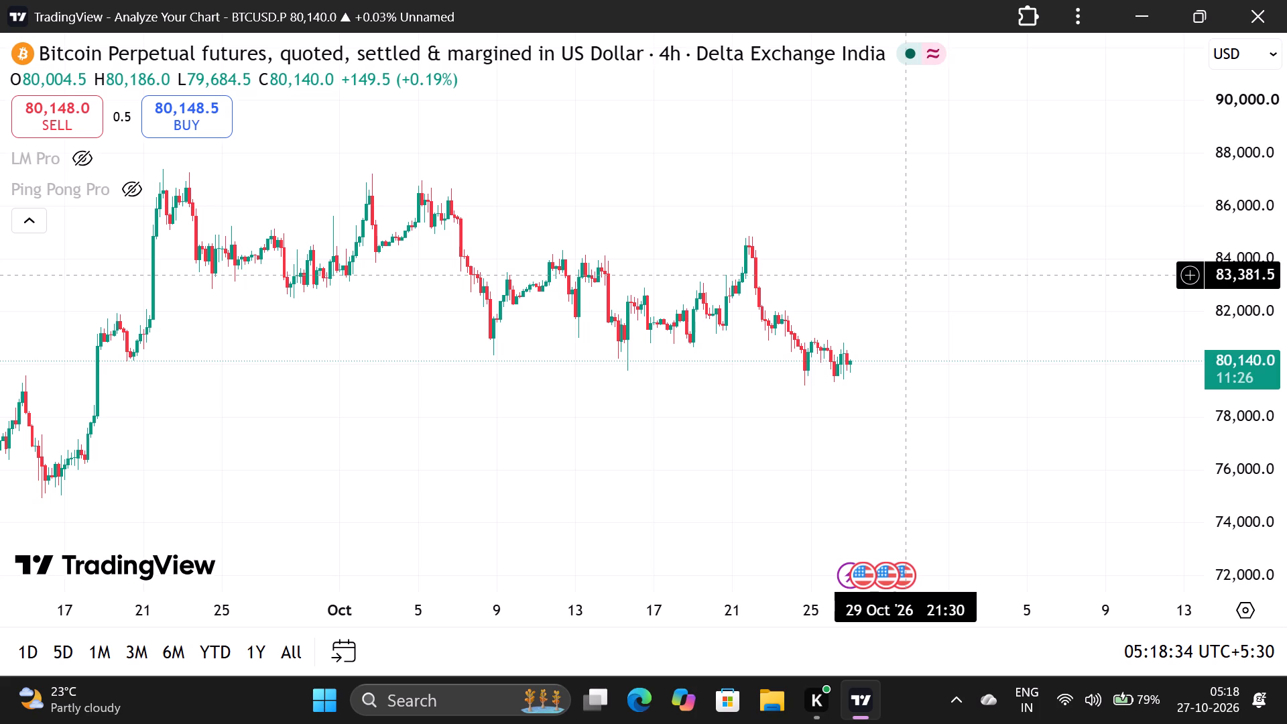
pyautogui.hscroll(1, 518, 350)
pyautogui.click(518, 350)
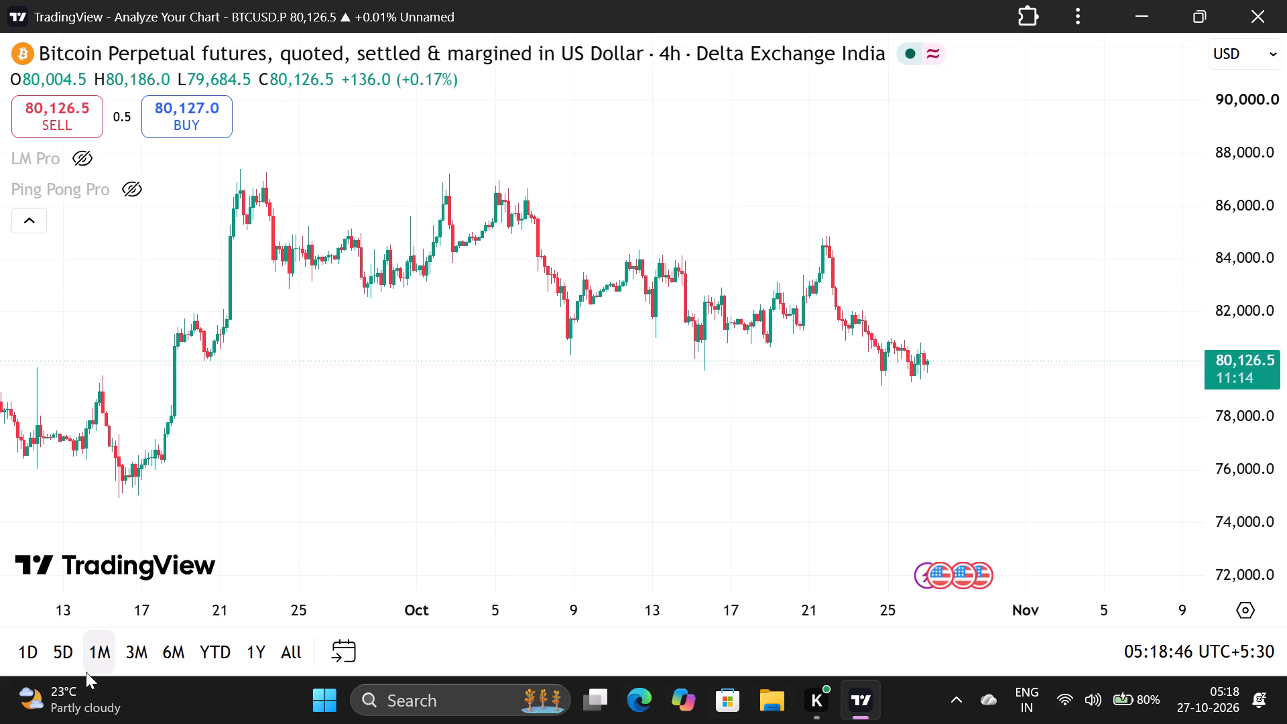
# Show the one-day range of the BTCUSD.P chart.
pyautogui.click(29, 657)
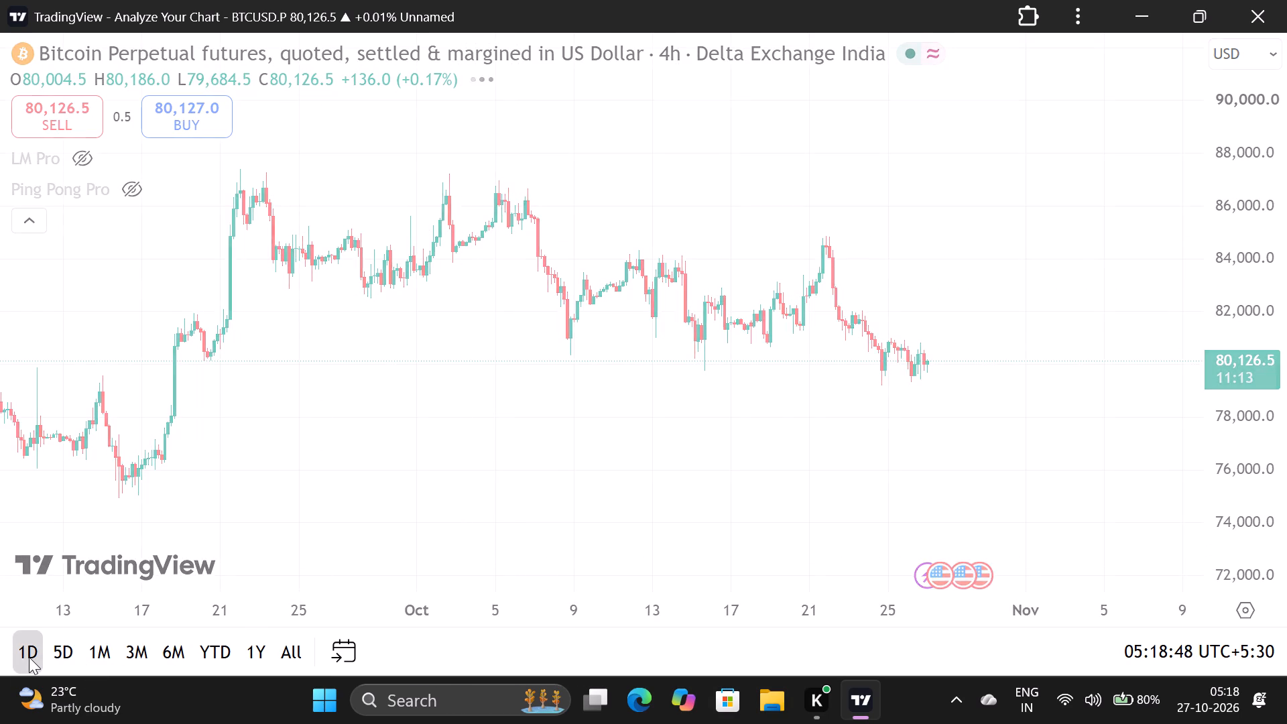
# Examine the 1-minute price movement from the evening of 26 October to the latest candle on an expanded price scale.
pyautogui.scroll(2, 1011, 355)
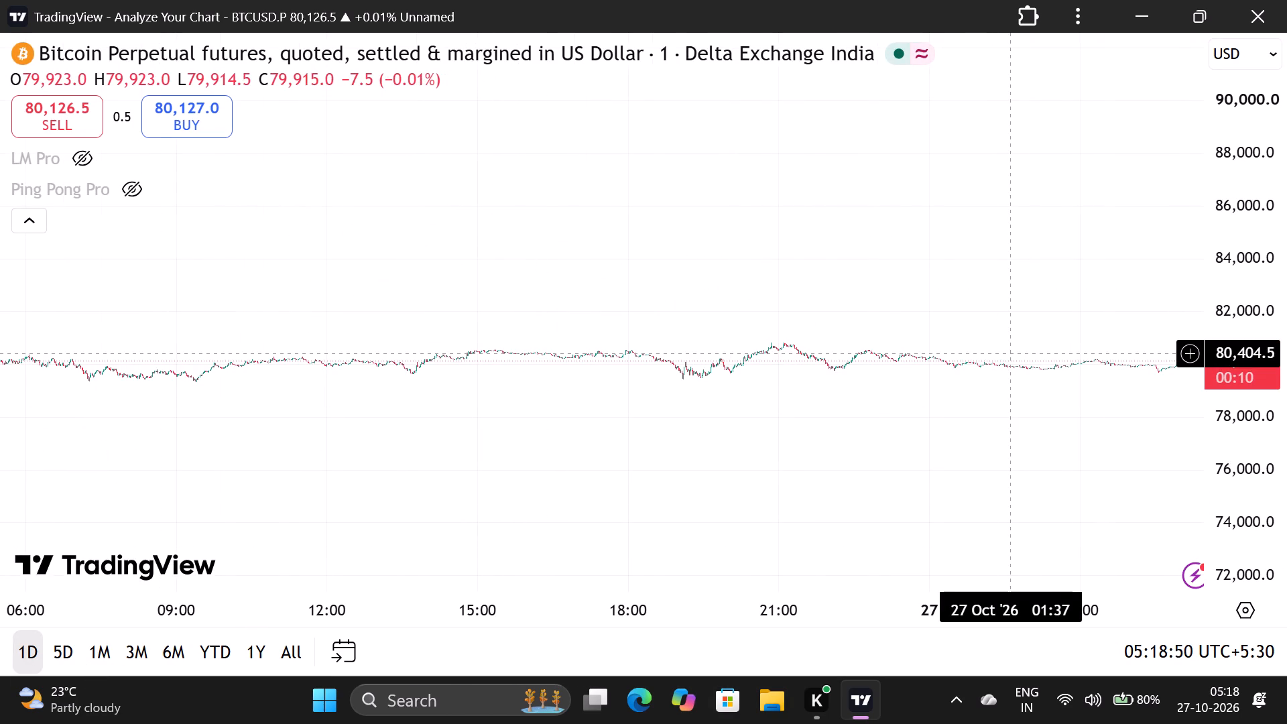
pyautogui.scroll(4, 1011, 355)
pyautogui.scroll(3, 1258, 316)
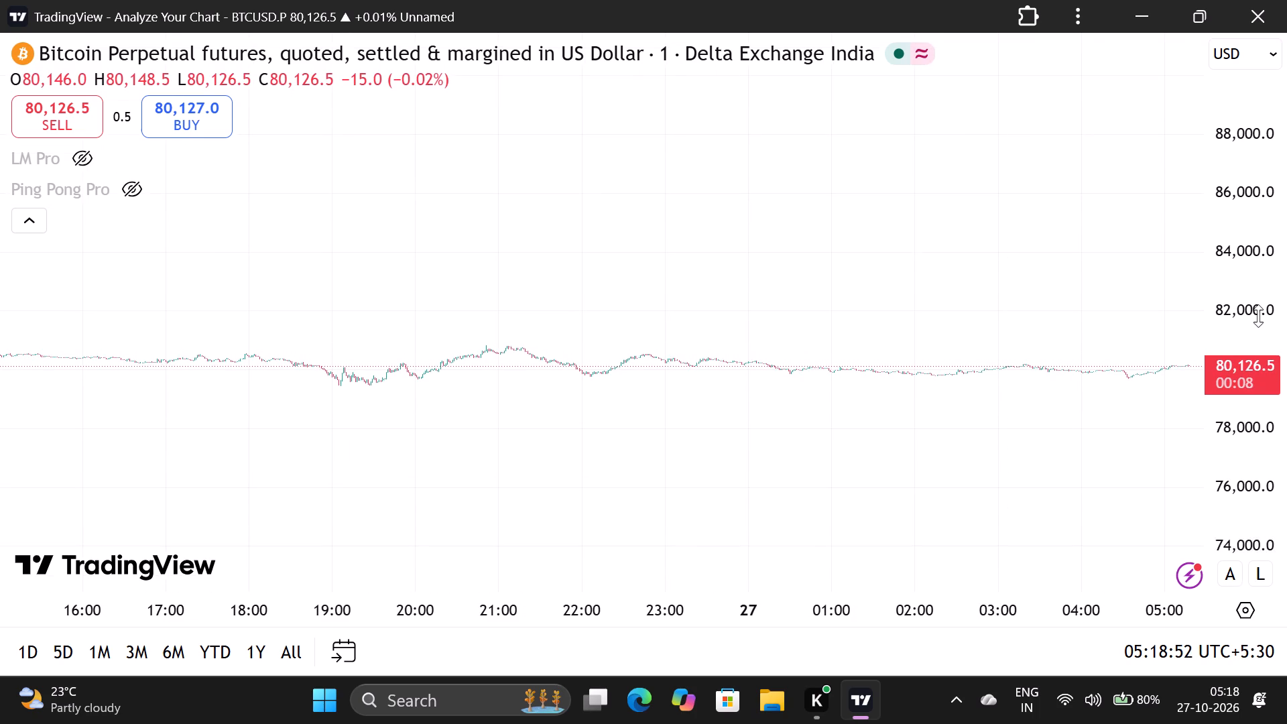
pyautogui.scroll(15, 1258, 316)
pyautogui.scroll(-1, 1258, 316)
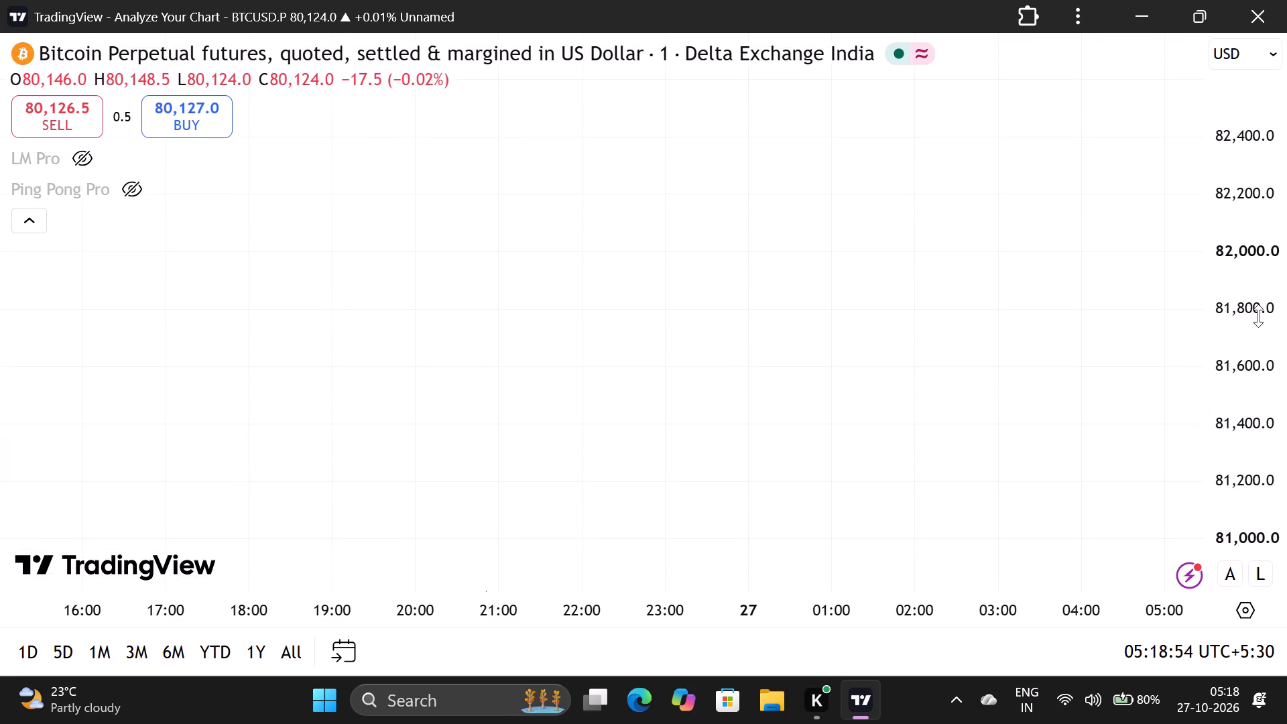
pyautogui.scroll(-2, 1258, 316)
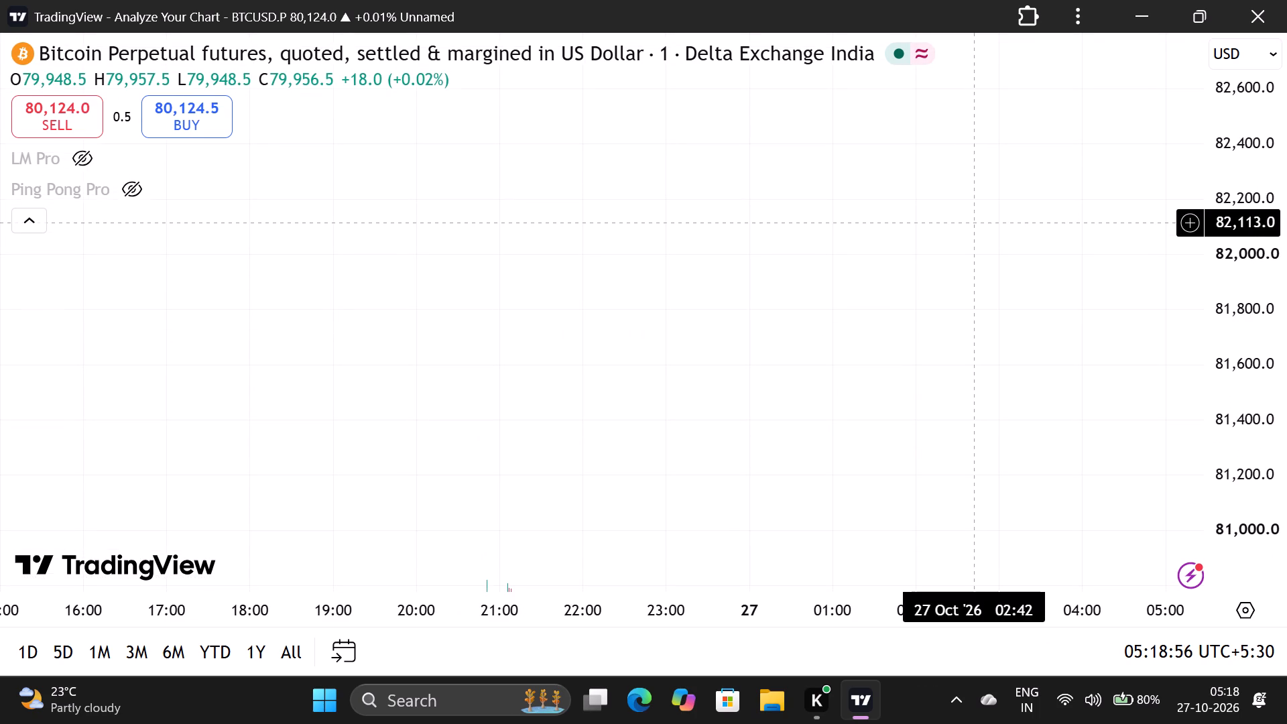
pyautogui.moveTo(835, 558); pyautogui.dragTo(459, 288)
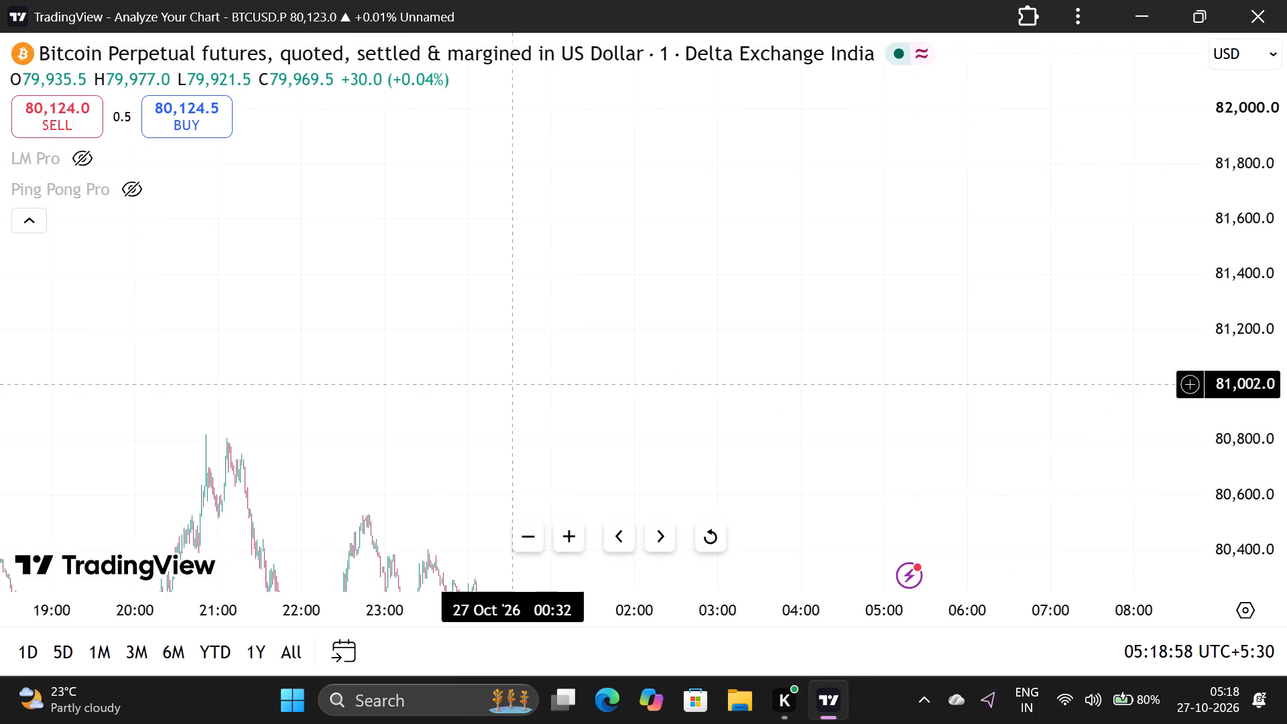
pyautogui.moveTo(459, 288); pyautogui.dragTo(495, 221)
pyautogui.moveTo(495, 221); pyautogui.dragTo(400, 86)
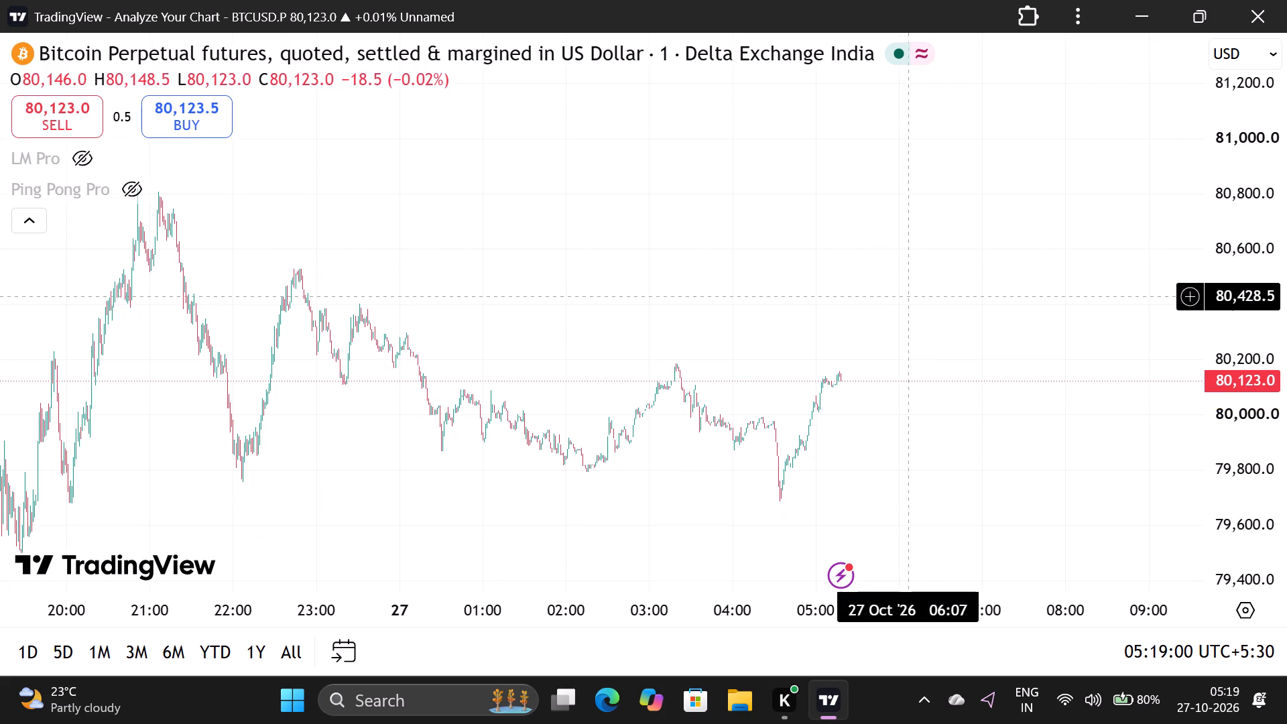
pyautogui.scroll(5, 1271, 283)
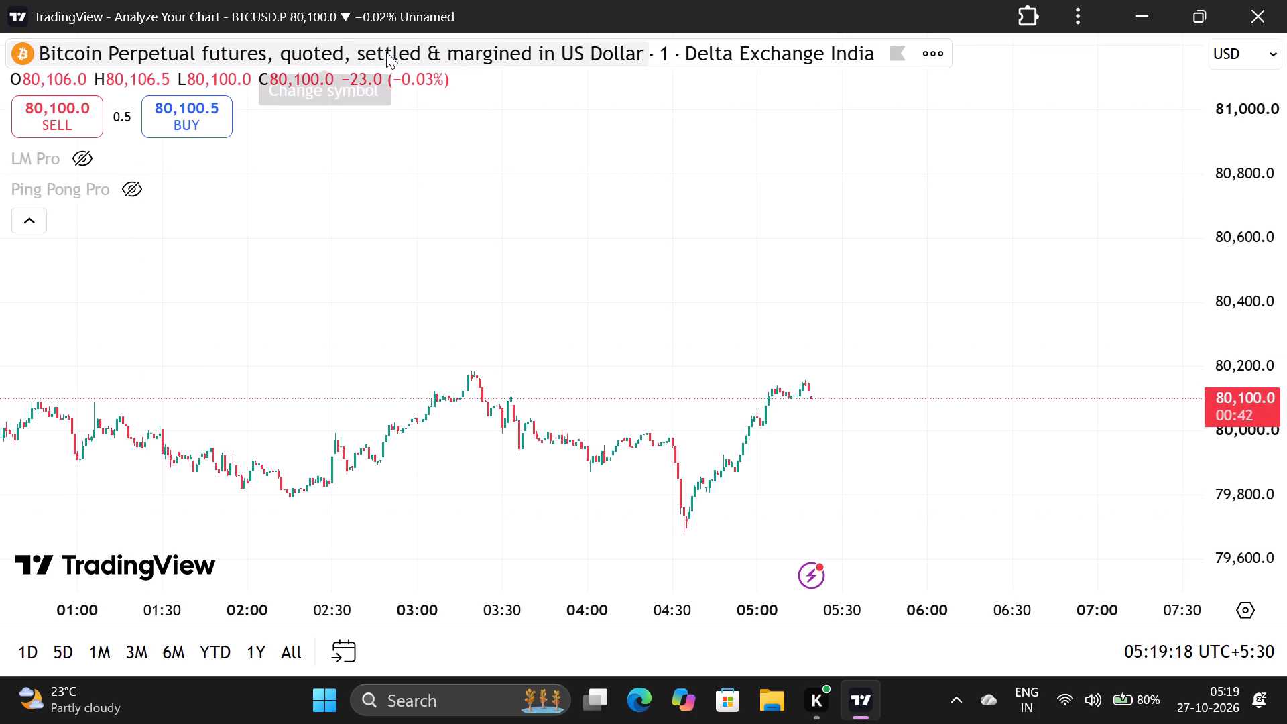
# Exit the chart's fullscreen mode.
pyautogui.press('Escape')
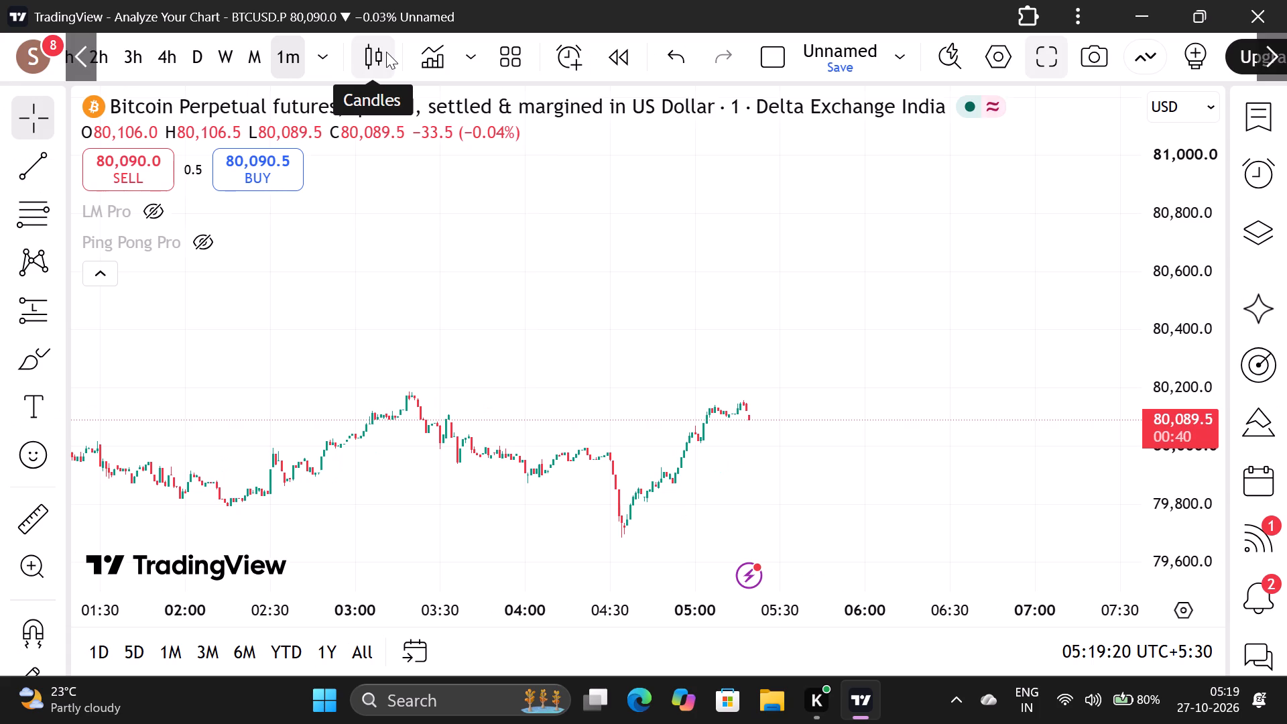
pyautogui.hscroll(1, 479, 200)
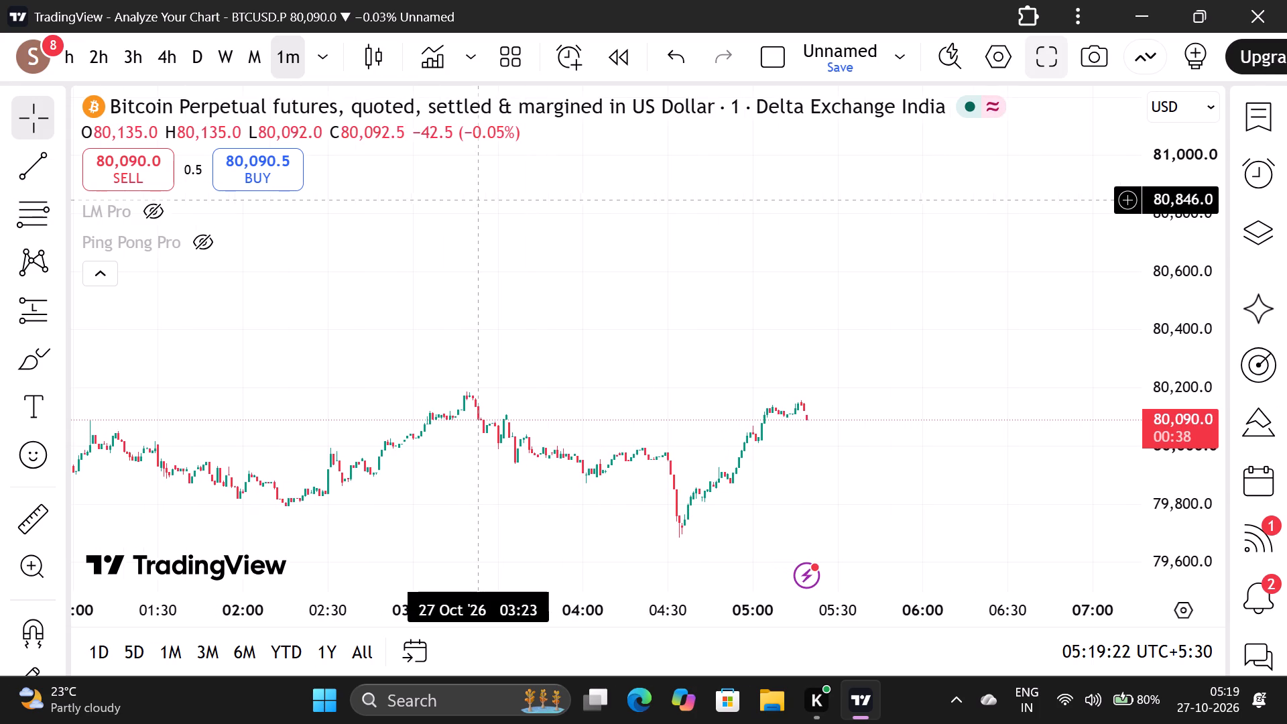
# Switch the BTCUSD.P chart to the 1-day timeframe.
pyautogui.click(325, 52)
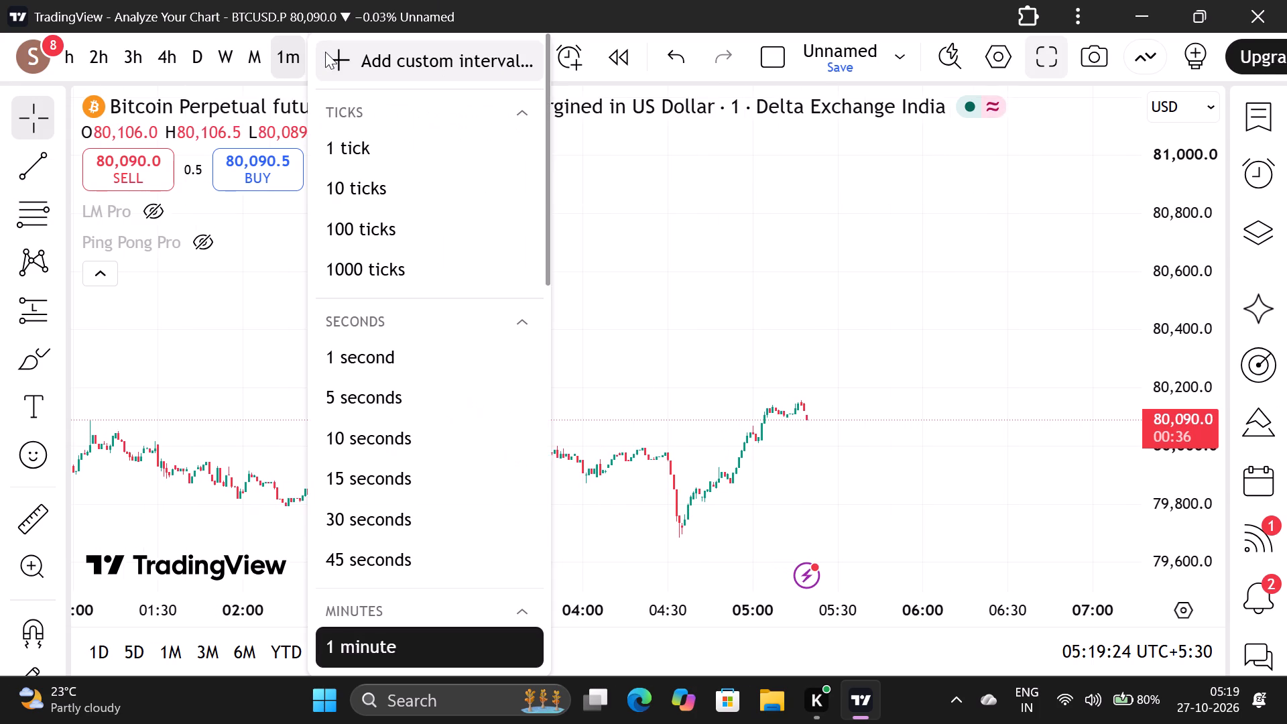
pyautogui.scroll(-6, 351, 273)
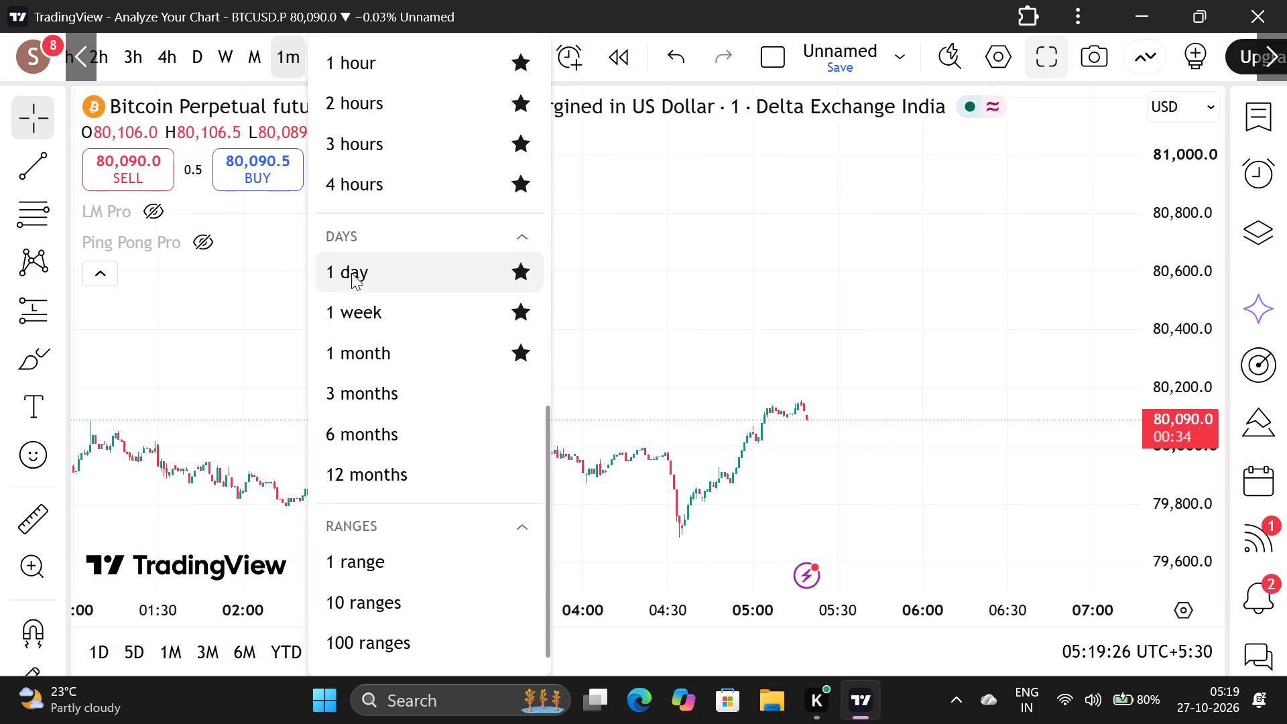
pyautogui.click(352, 238)
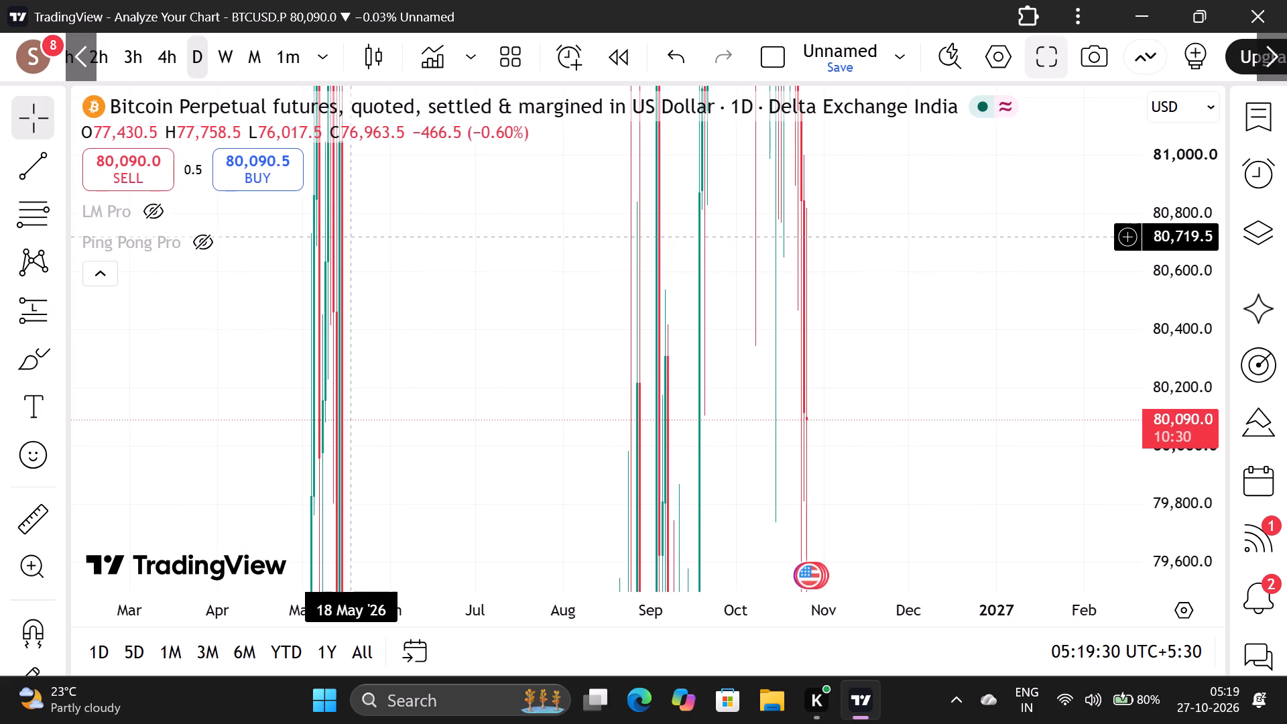
# Examine the daily BTCUSD.P price history from March through October on a compressed price scale.
pyautogui.scroll(4, 1171, 288)
pyautogui.scroll(-6, 1171, 288)
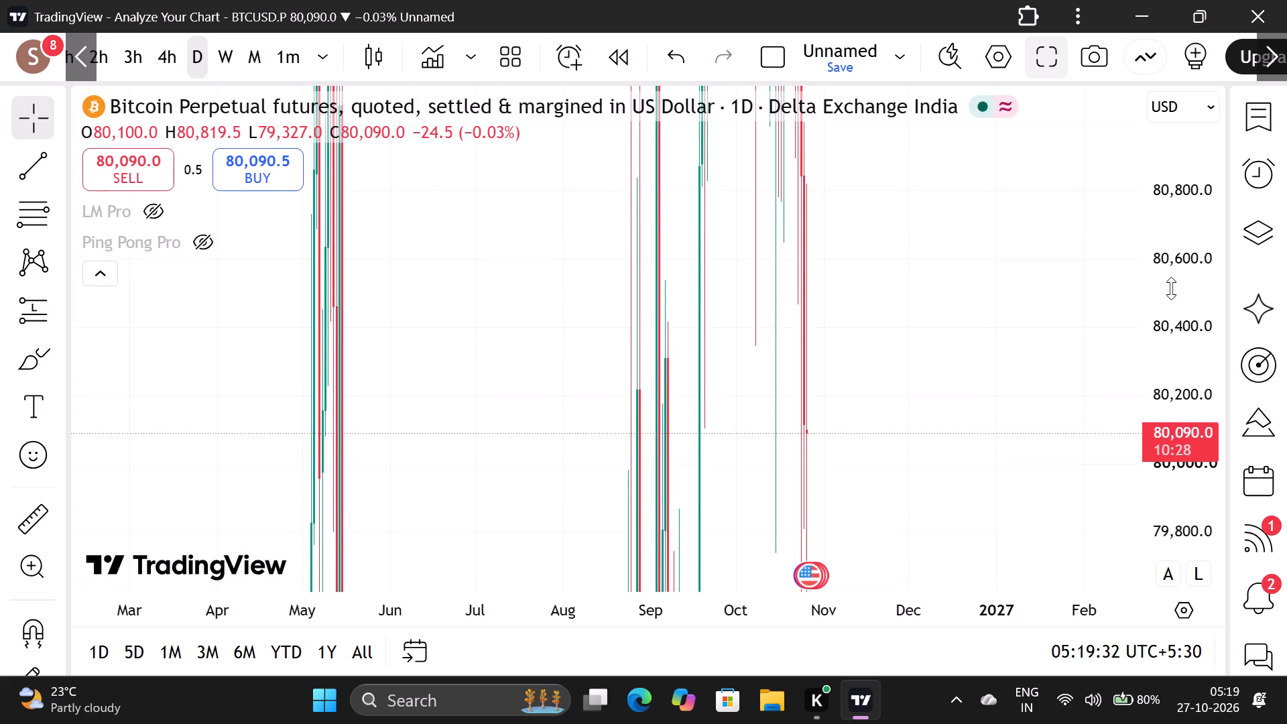
pyautogui.scroll(-20, 1171, 288)
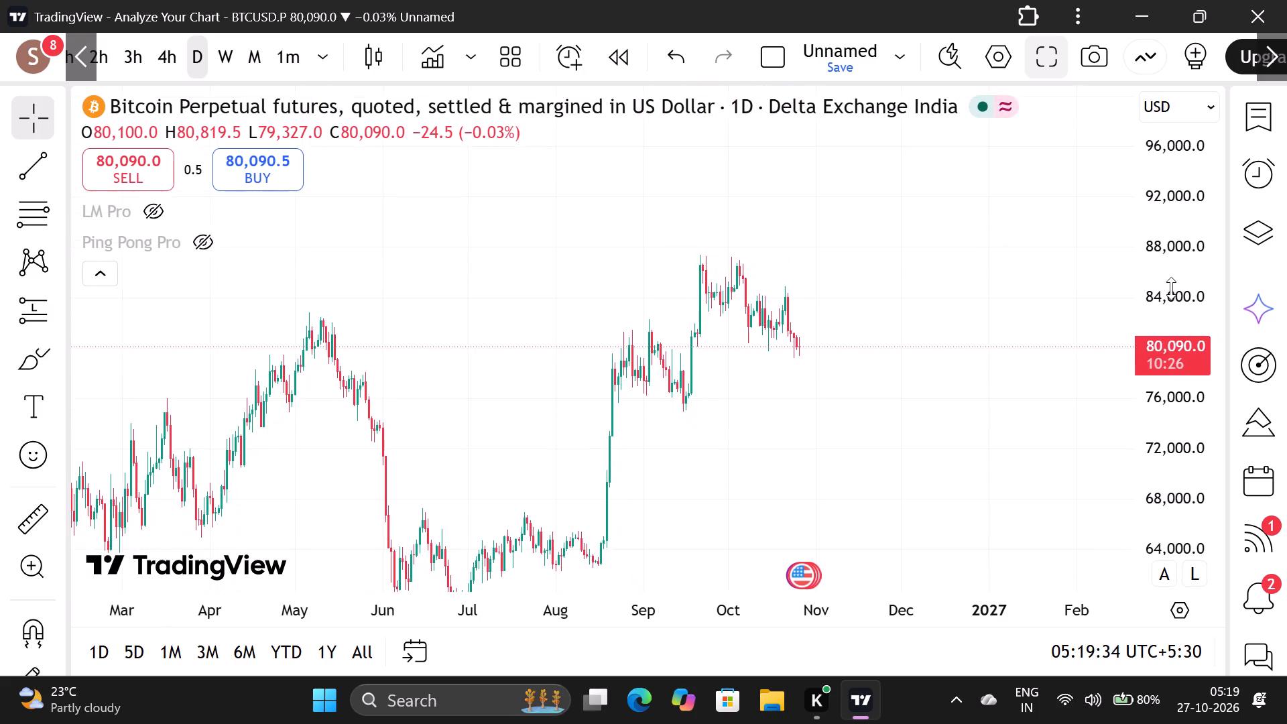
pyautogui.scroll(-1, 1171, 288)
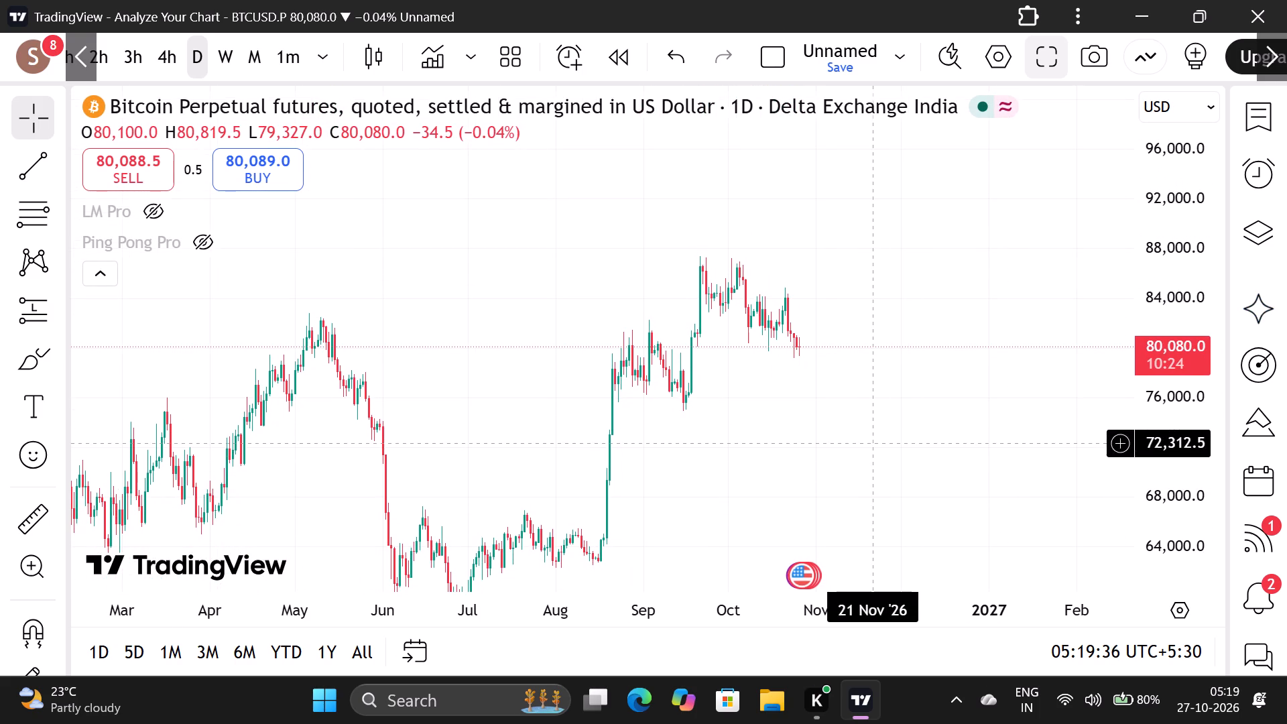
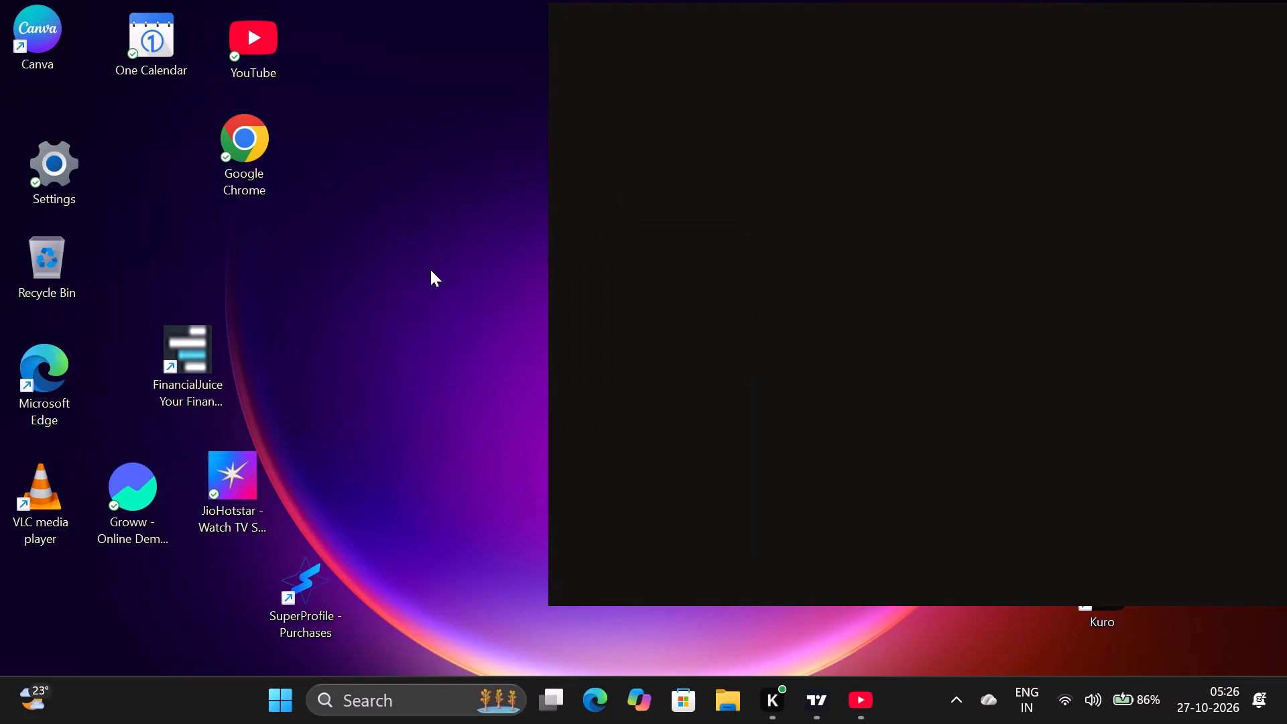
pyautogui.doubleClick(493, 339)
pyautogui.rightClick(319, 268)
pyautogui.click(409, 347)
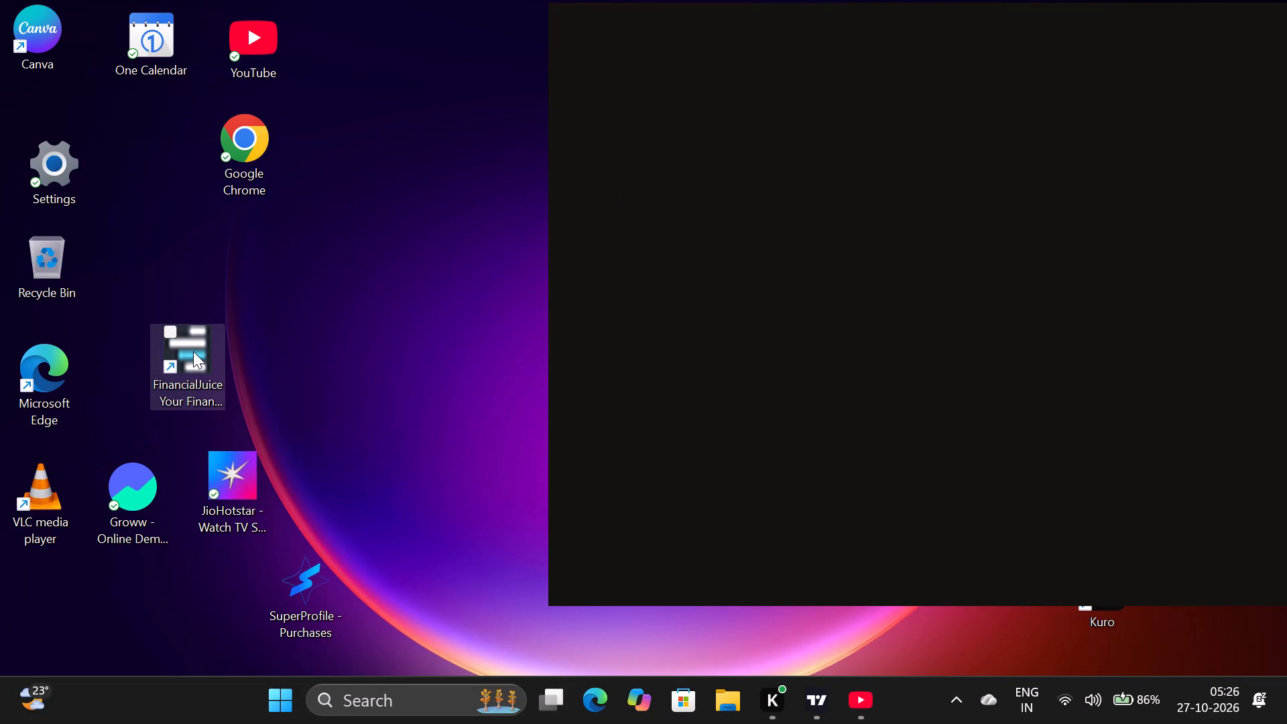
# Open the FinancialJuice app from its desktop shortcut.
pyautogui.doubleClick(193, 351)
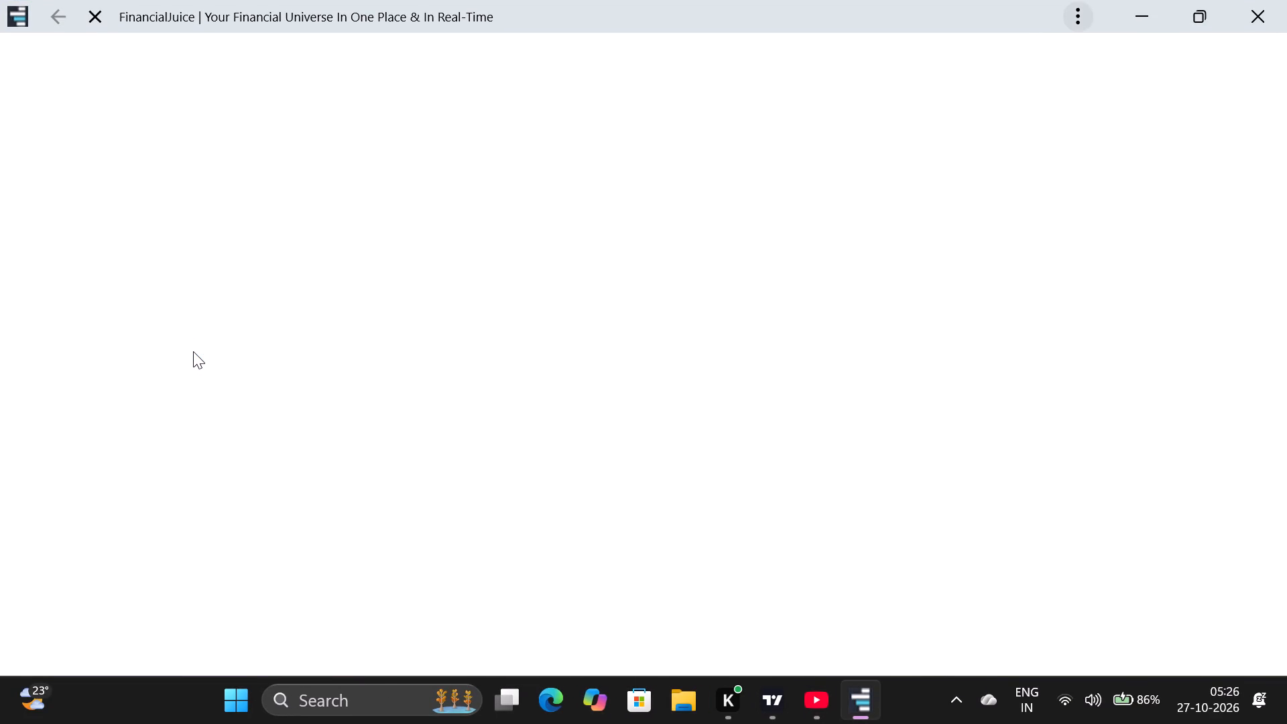
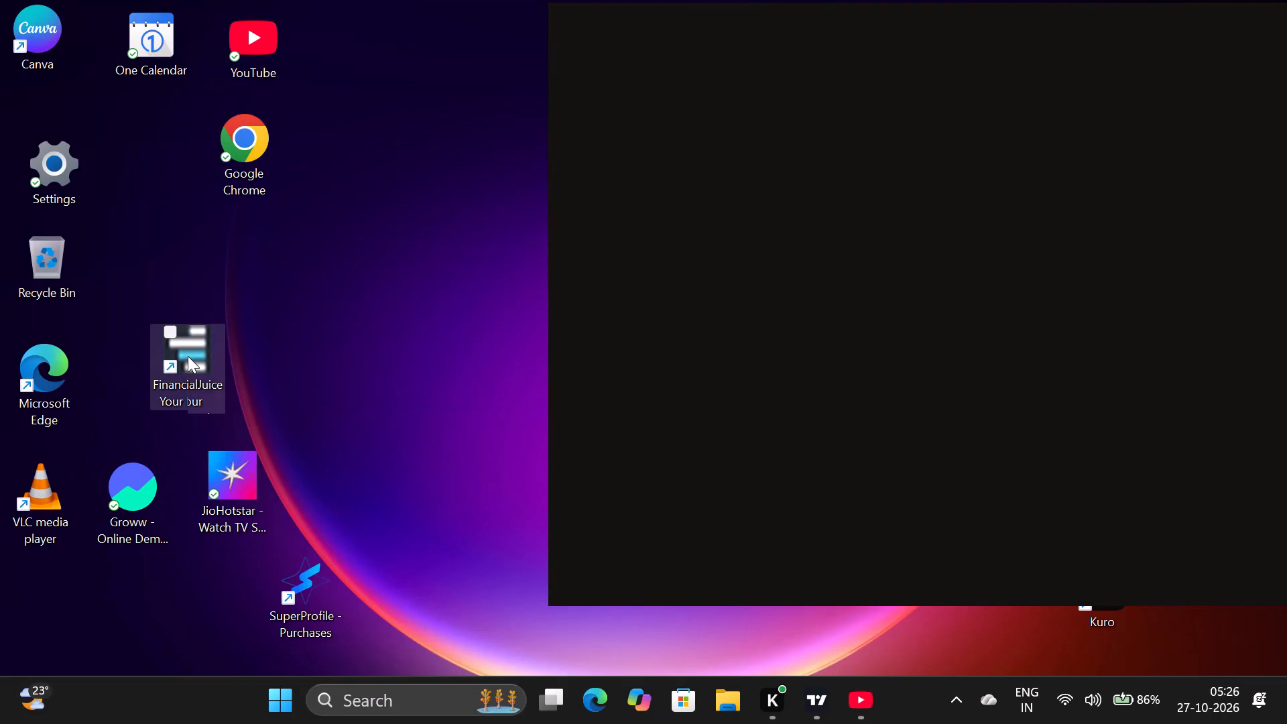
# Delete the FinancialJuice shortcut from the desktop.
pyautogui.click(555, 58)
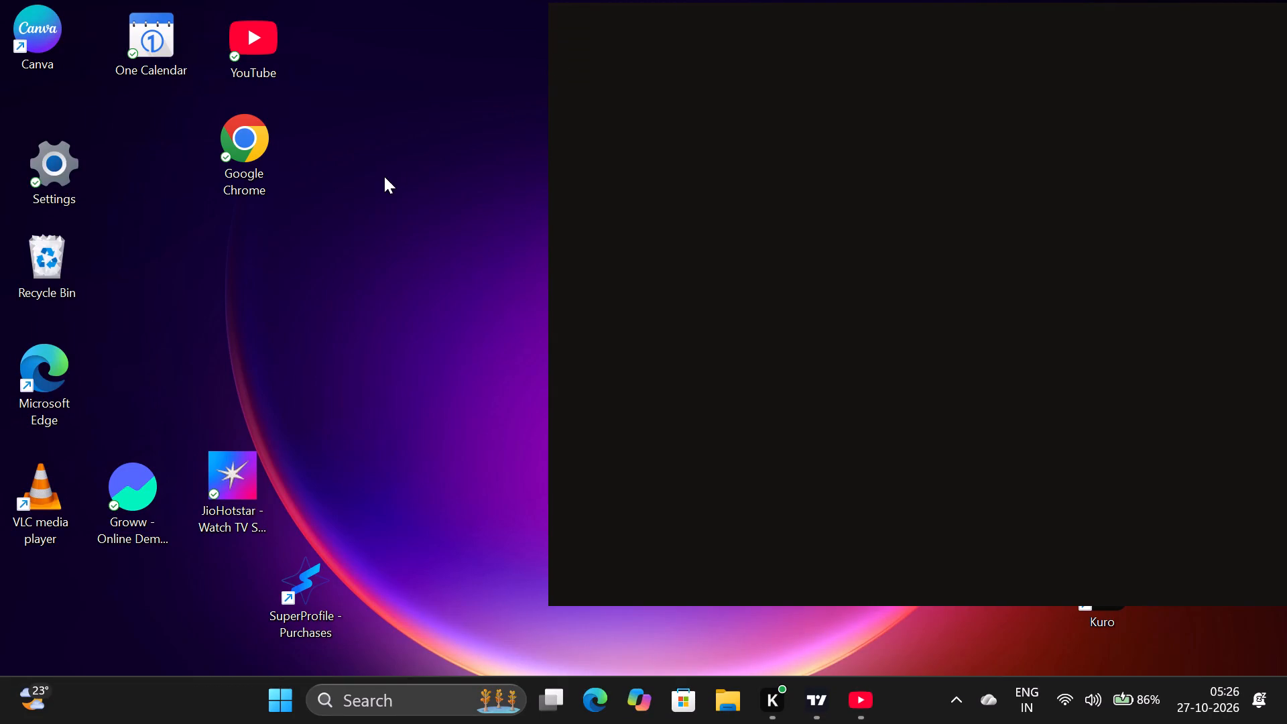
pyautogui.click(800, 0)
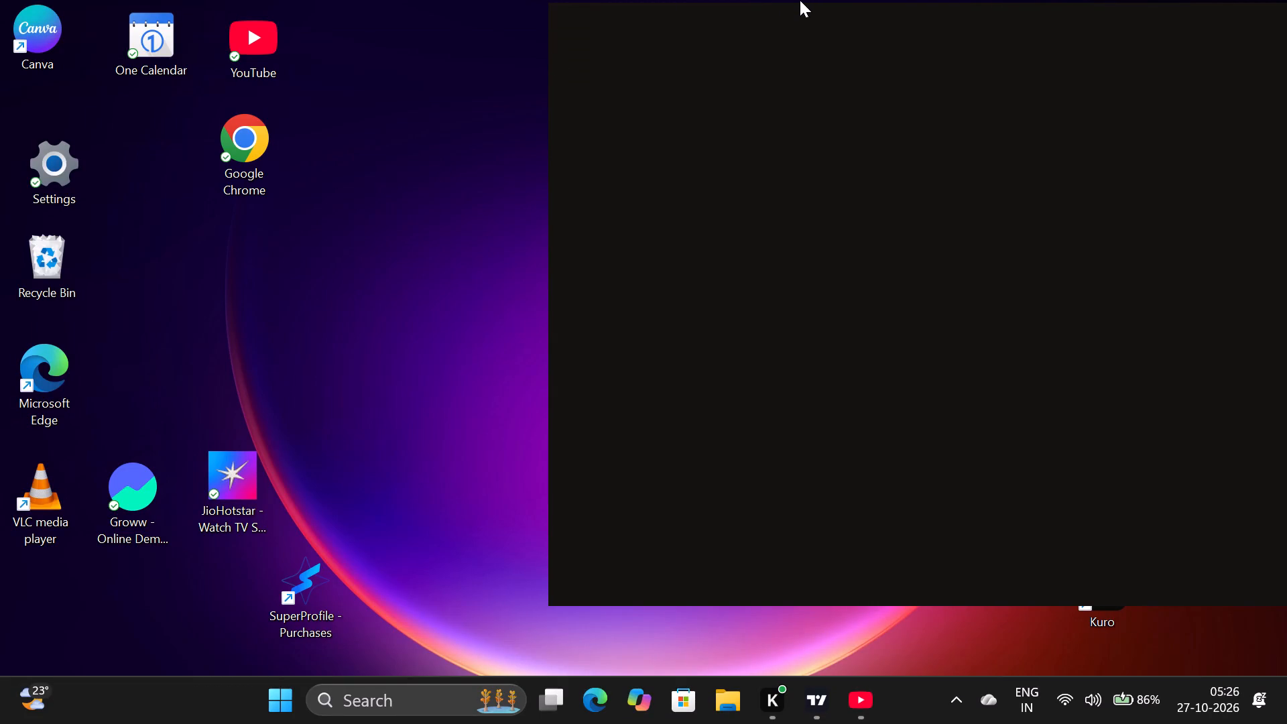
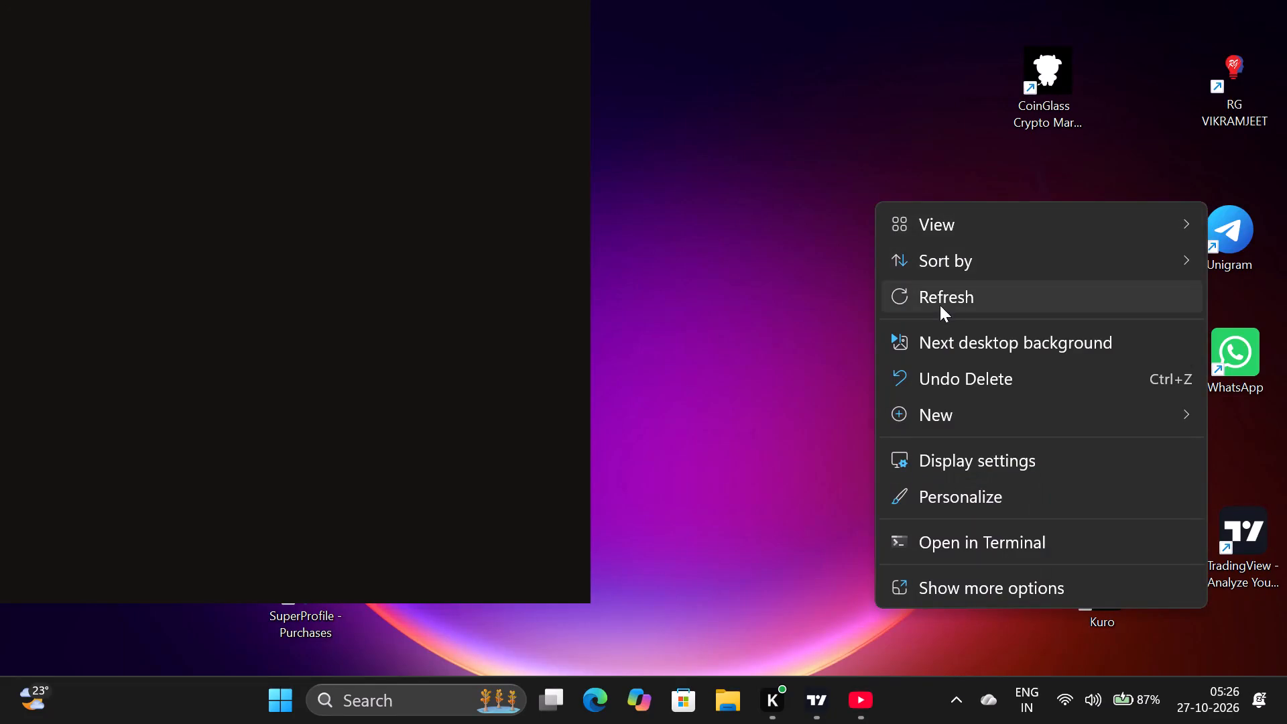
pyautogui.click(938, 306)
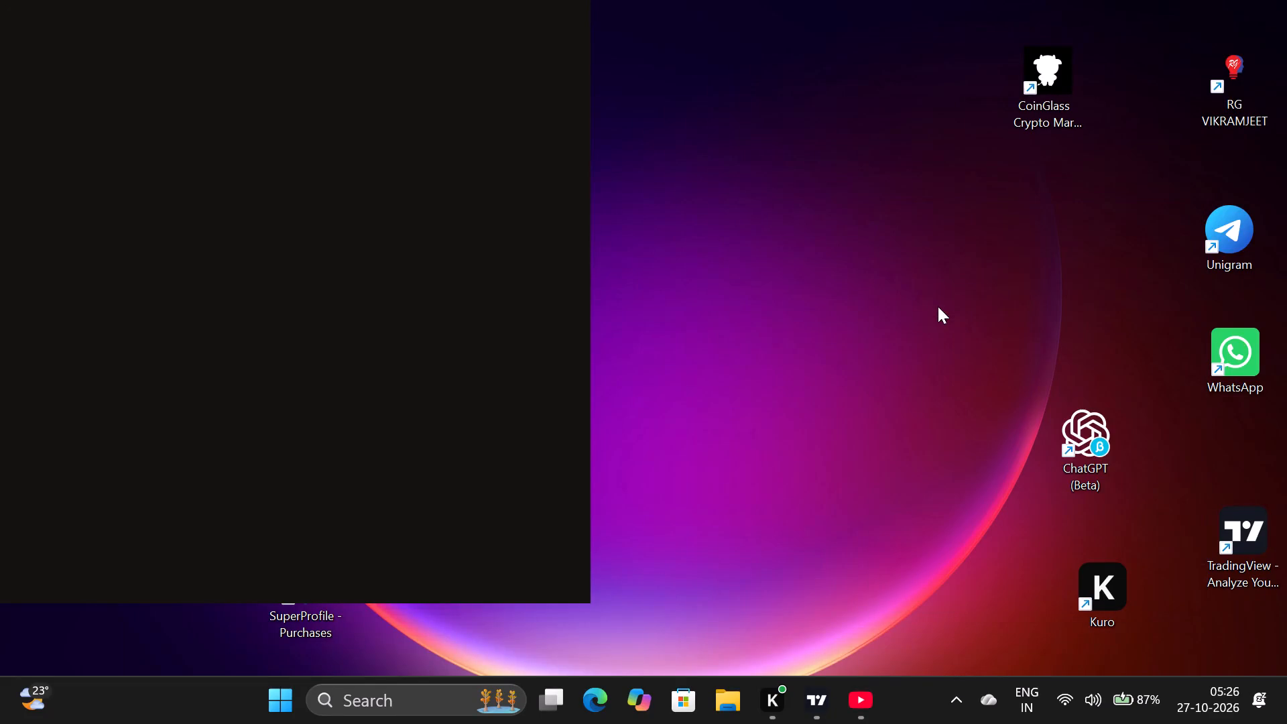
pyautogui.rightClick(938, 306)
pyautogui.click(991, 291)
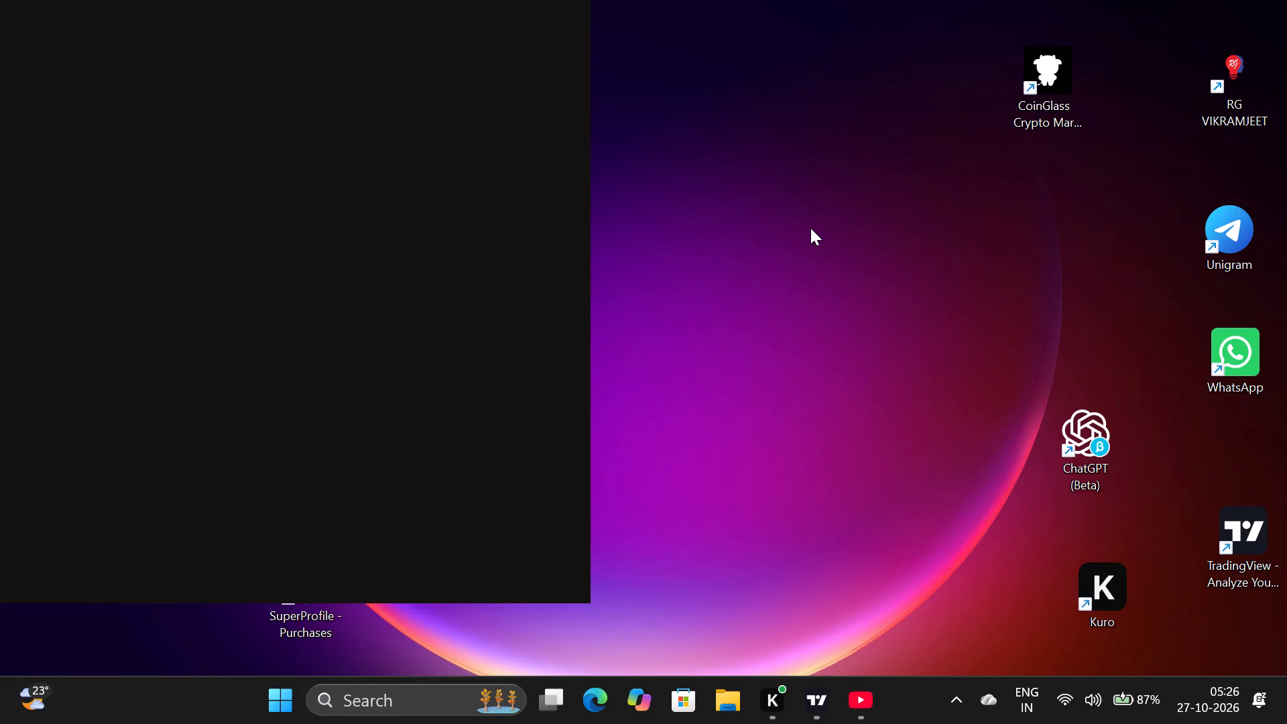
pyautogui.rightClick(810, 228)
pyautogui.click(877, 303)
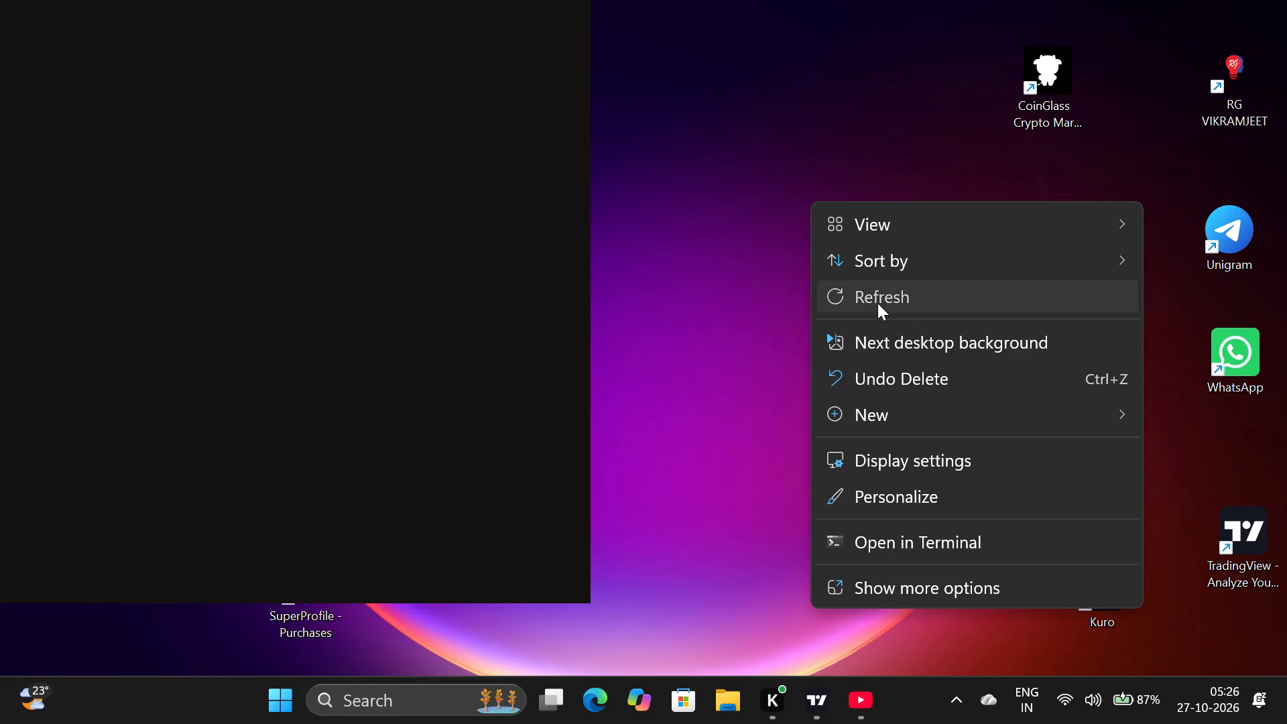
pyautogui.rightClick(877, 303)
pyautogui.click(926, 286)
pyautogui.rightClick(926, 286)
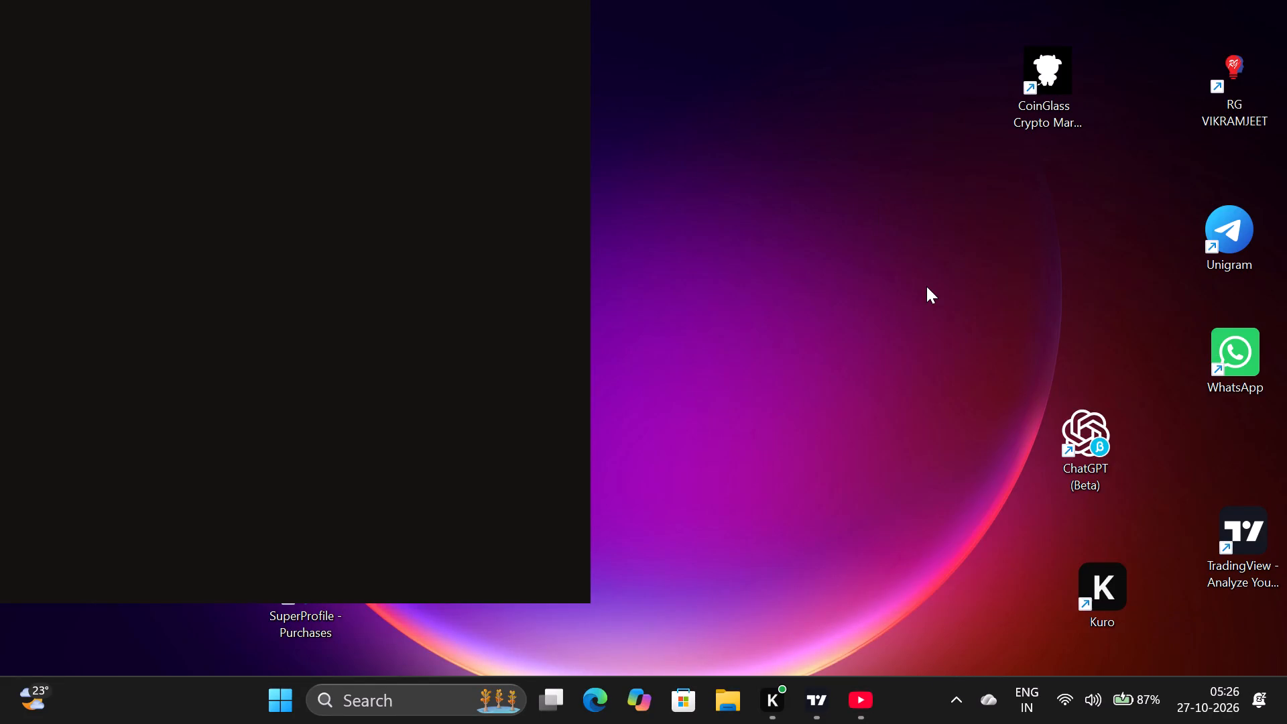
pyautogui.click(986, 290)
# Open CoinGlass from the desktop and go to its Liquidation Heatmap page.
pyautogui.doubleClick(1035, 76)
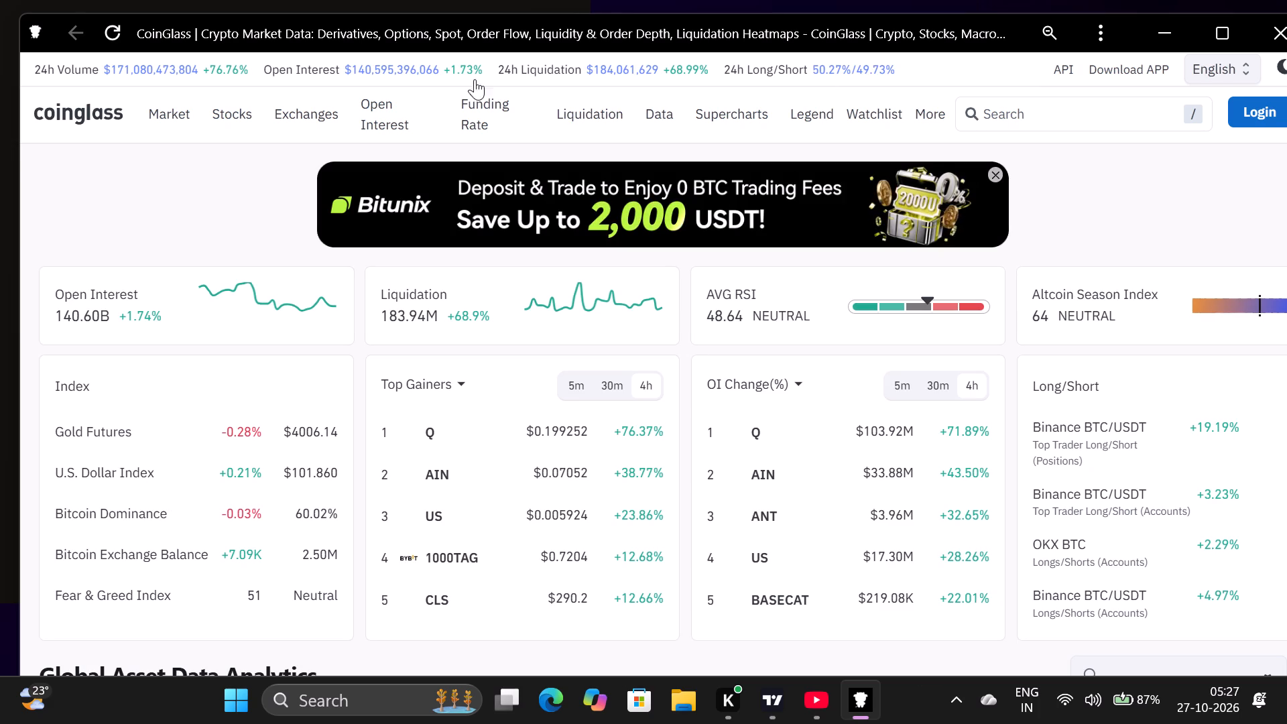
pyautogui.click(578, 110)
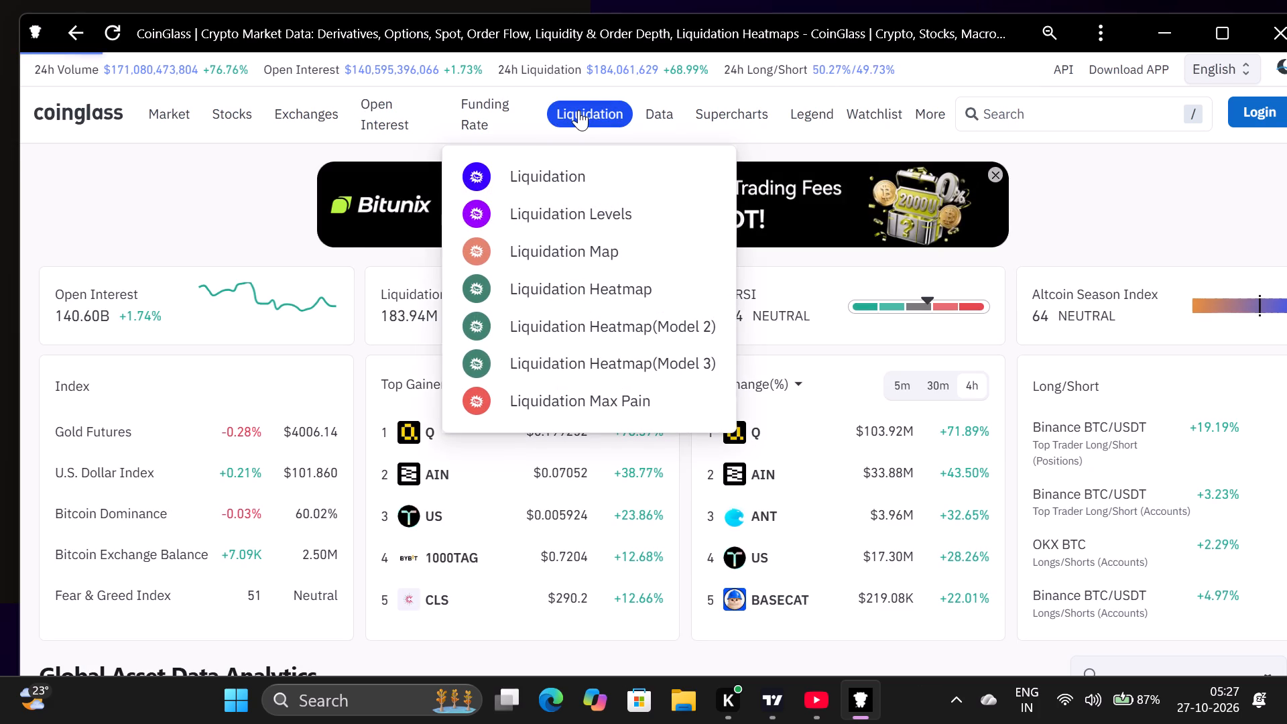
pyautogui.click(554, 287)
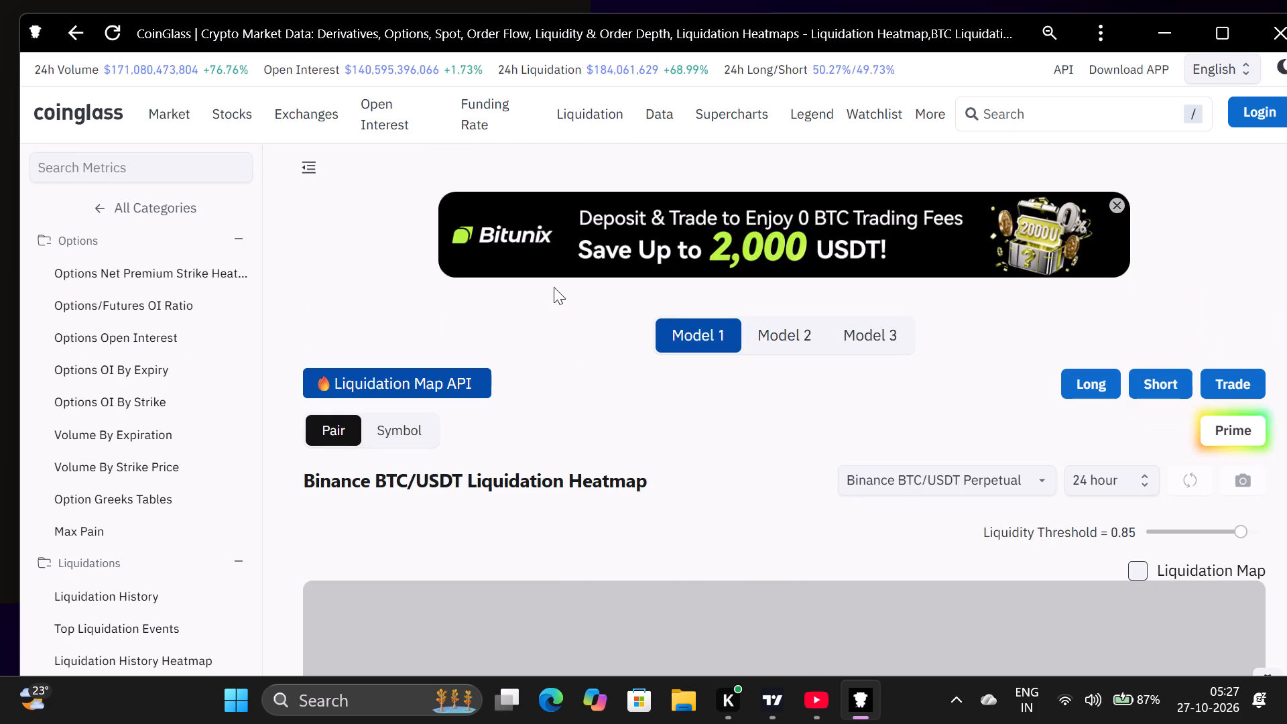
# Examine the 24-hour Binance BTC/USDT liquidation heatmap around the current price, refreshing its data.
pyautogui.scroll(-3, 554, 287)
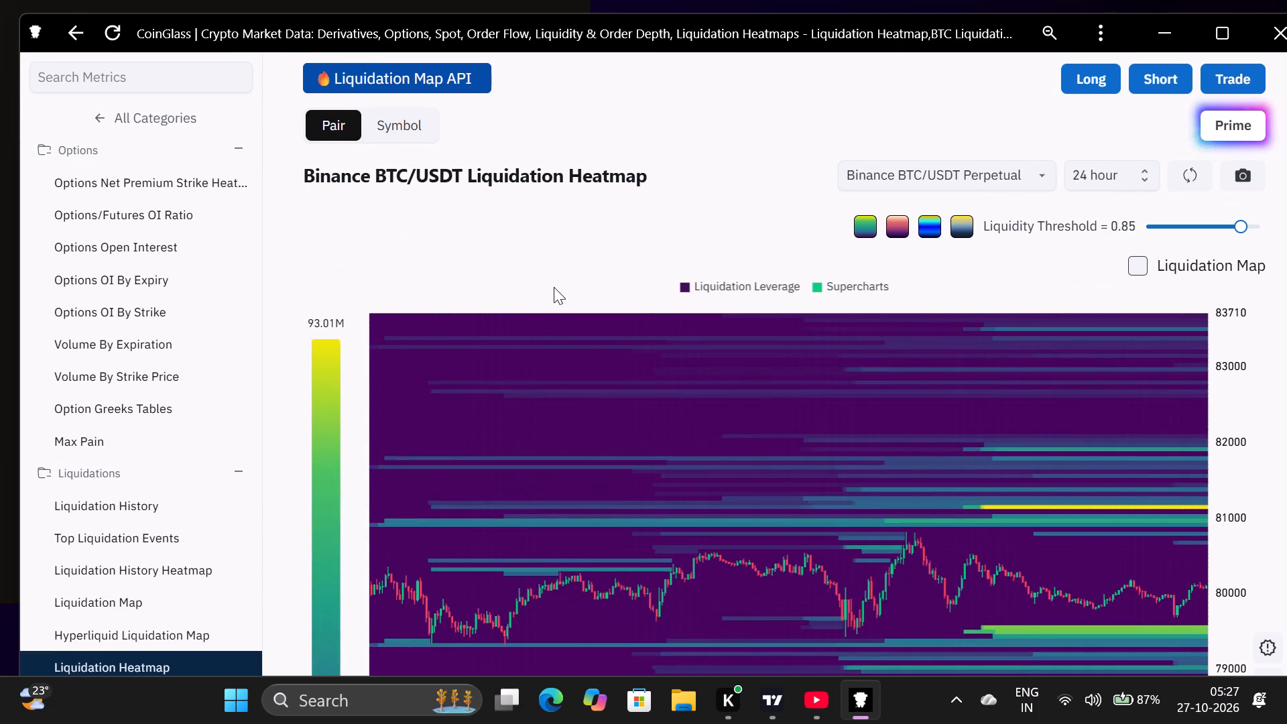
pyautogui.scroll(-2, 554, 287)
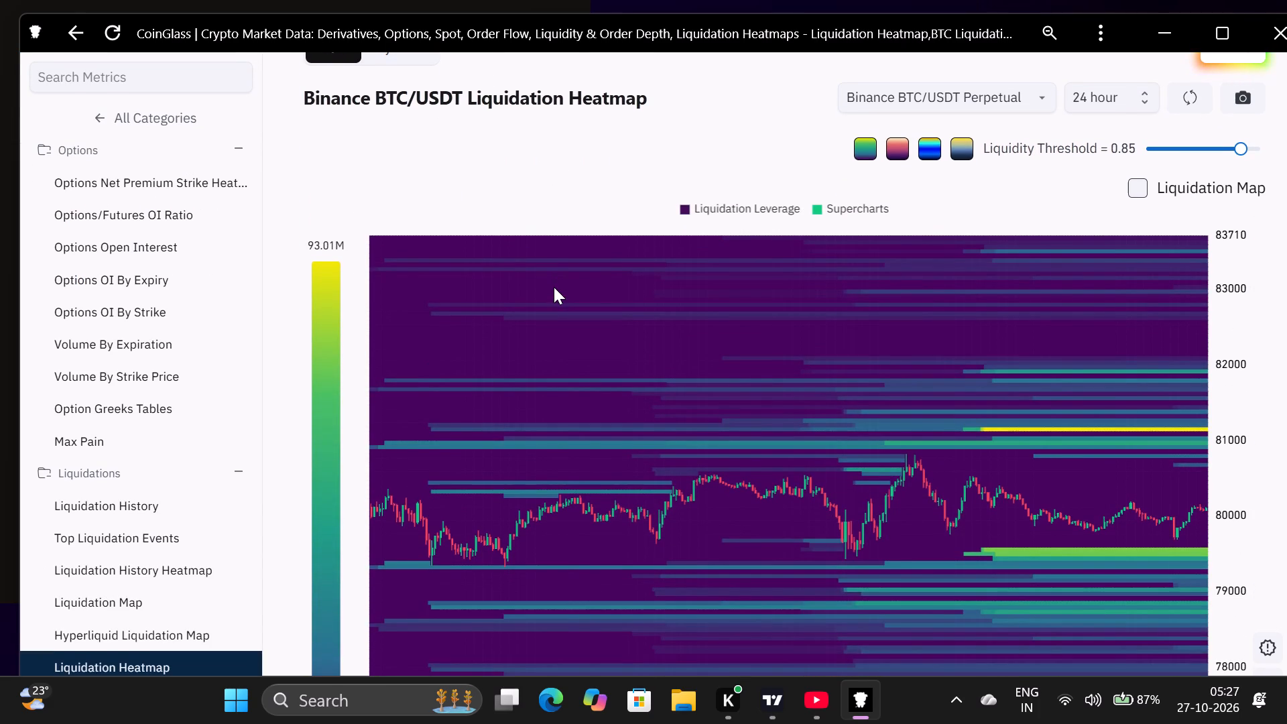
pyautogui.scroll(-2, 554, 287)
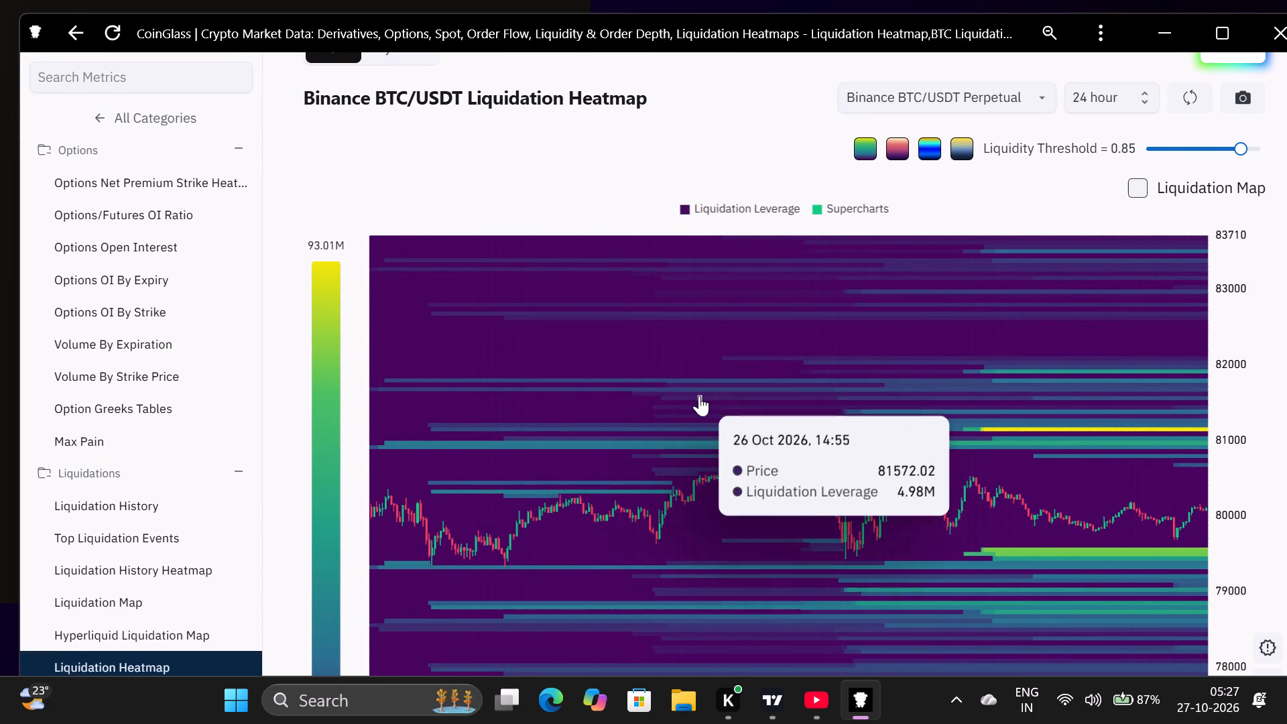
pyautogui.scroll(-1, 1158, 424)
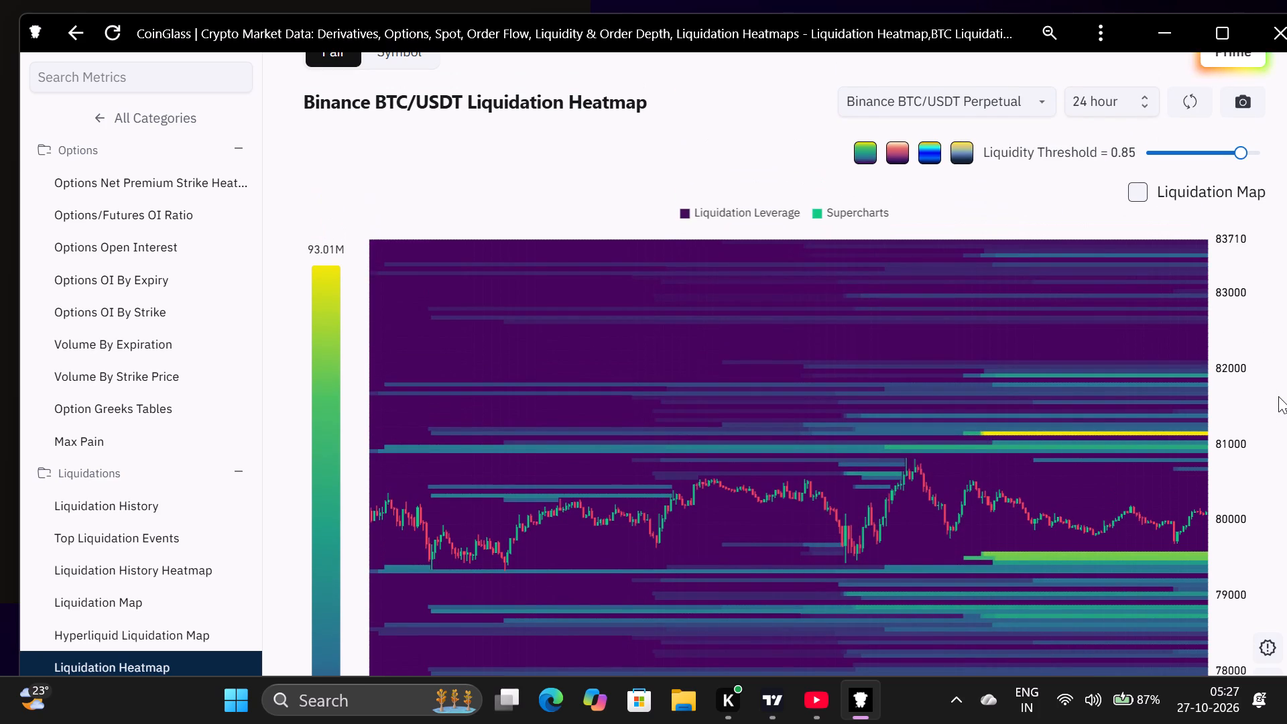
pyautogui.scroll(1, 1278, 396)
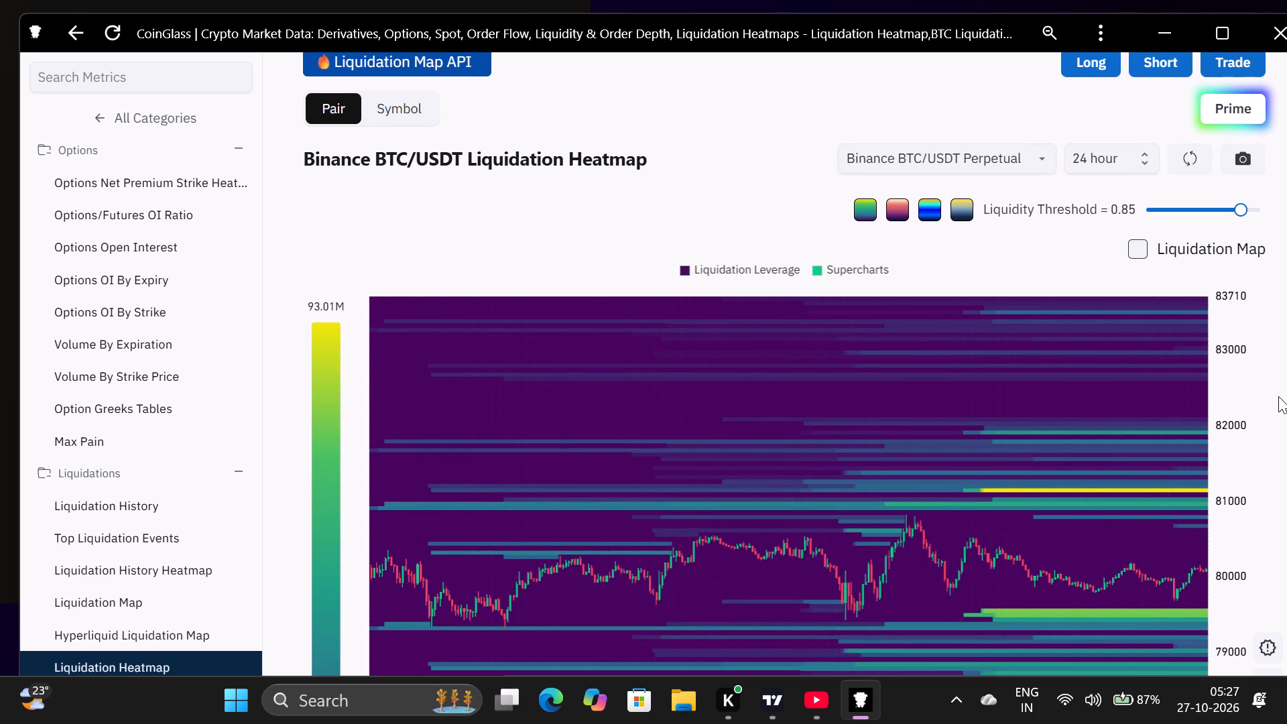
pyautogui.click(1197, 162)
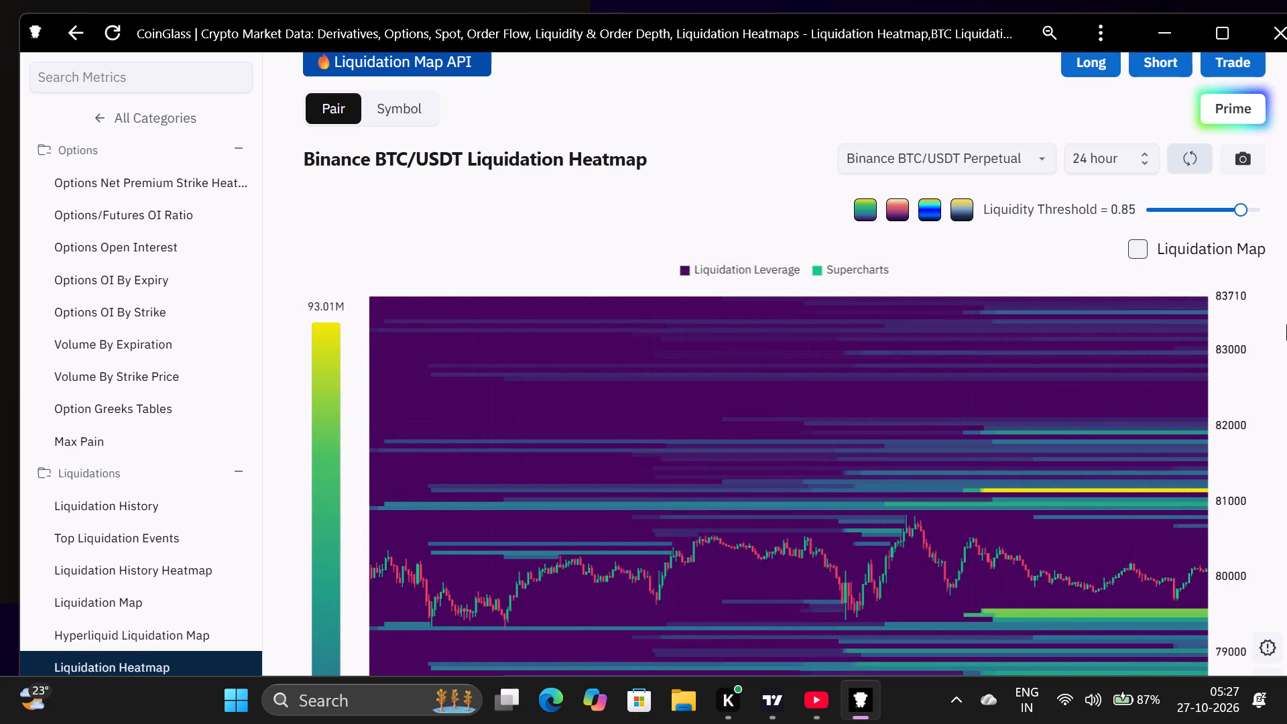
pyautogui.scroll(-2, 1260, 406)
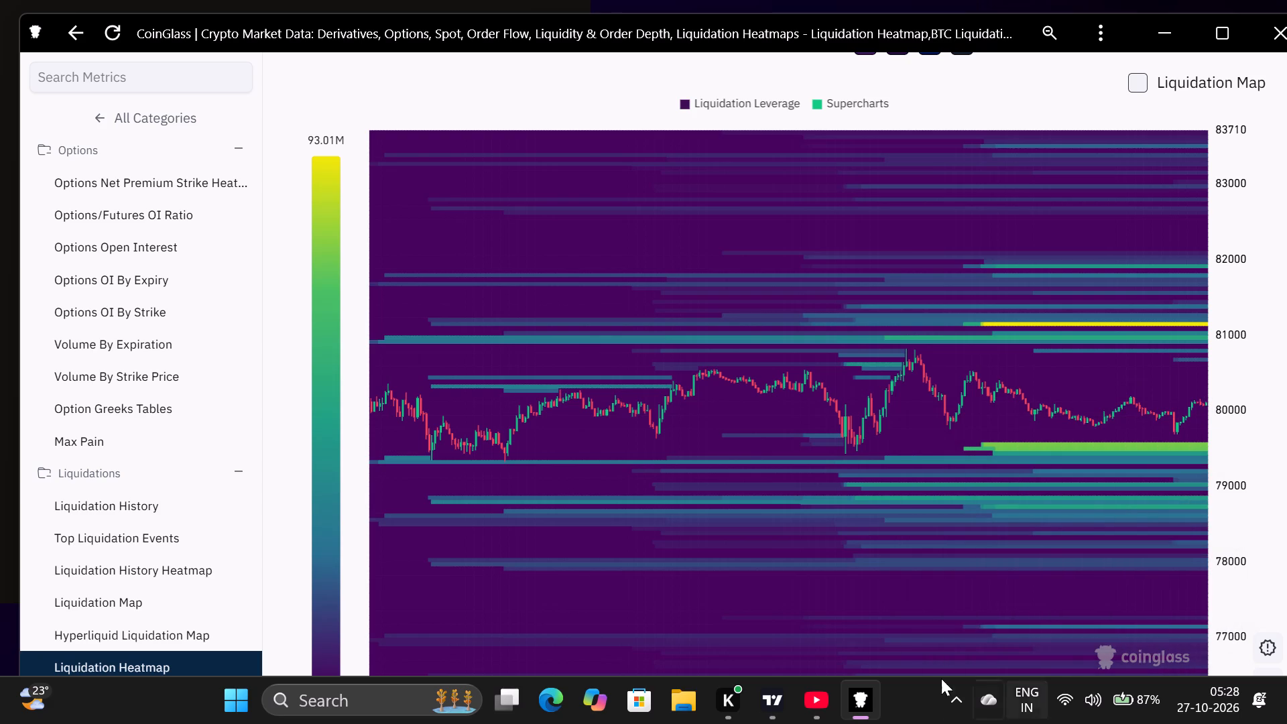
# Switch to TradingView, clear the advert, and set the BTCUSD.P chart to the 4h timeframe.
pyautogui.click(770, 701)
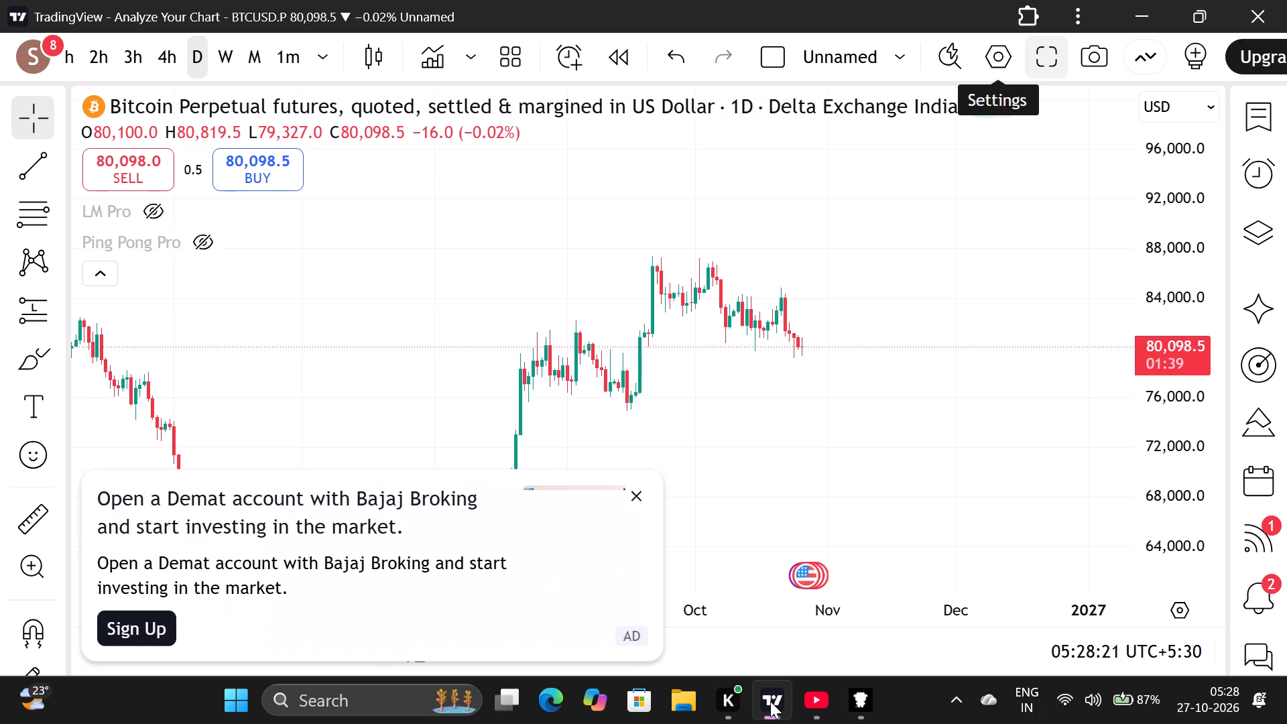
pyautogui.click(637, 493)
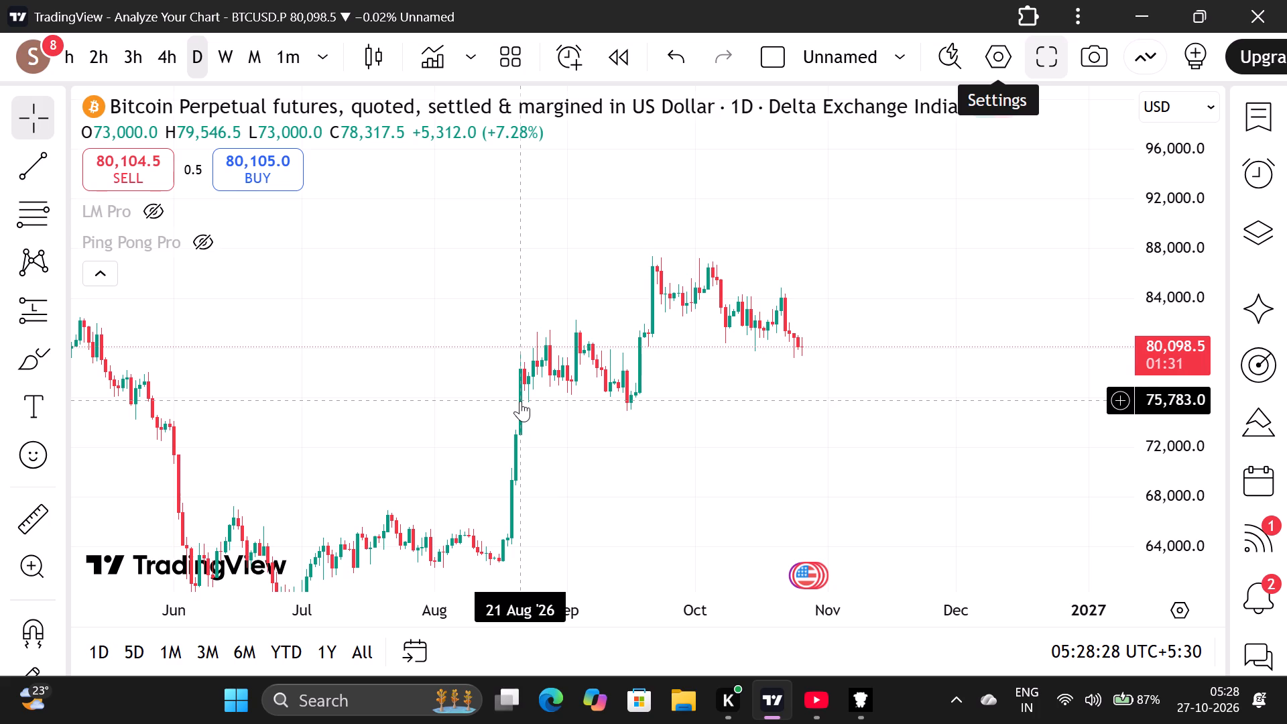
pyautogui.click(167, 59)
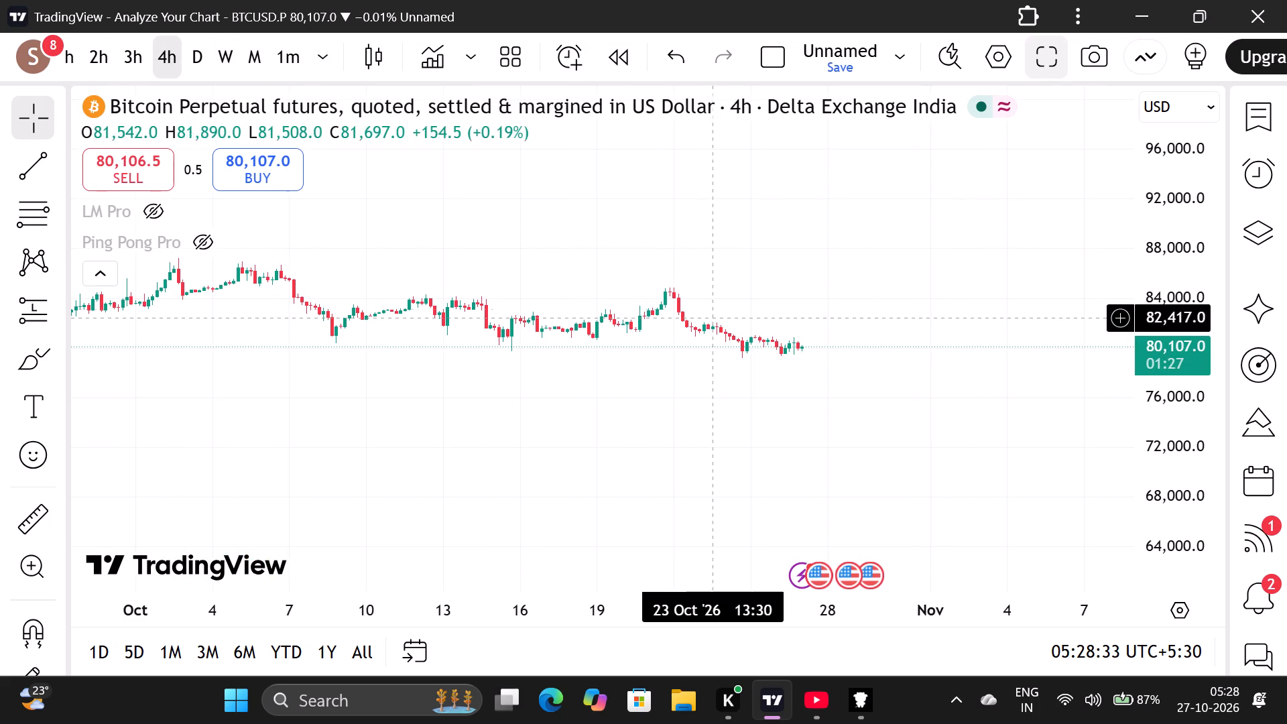
# Examine the 4h BTCUSD.P price action from mid-September to the latest candles.
pyautogui.scroll(16, 1167, 265)
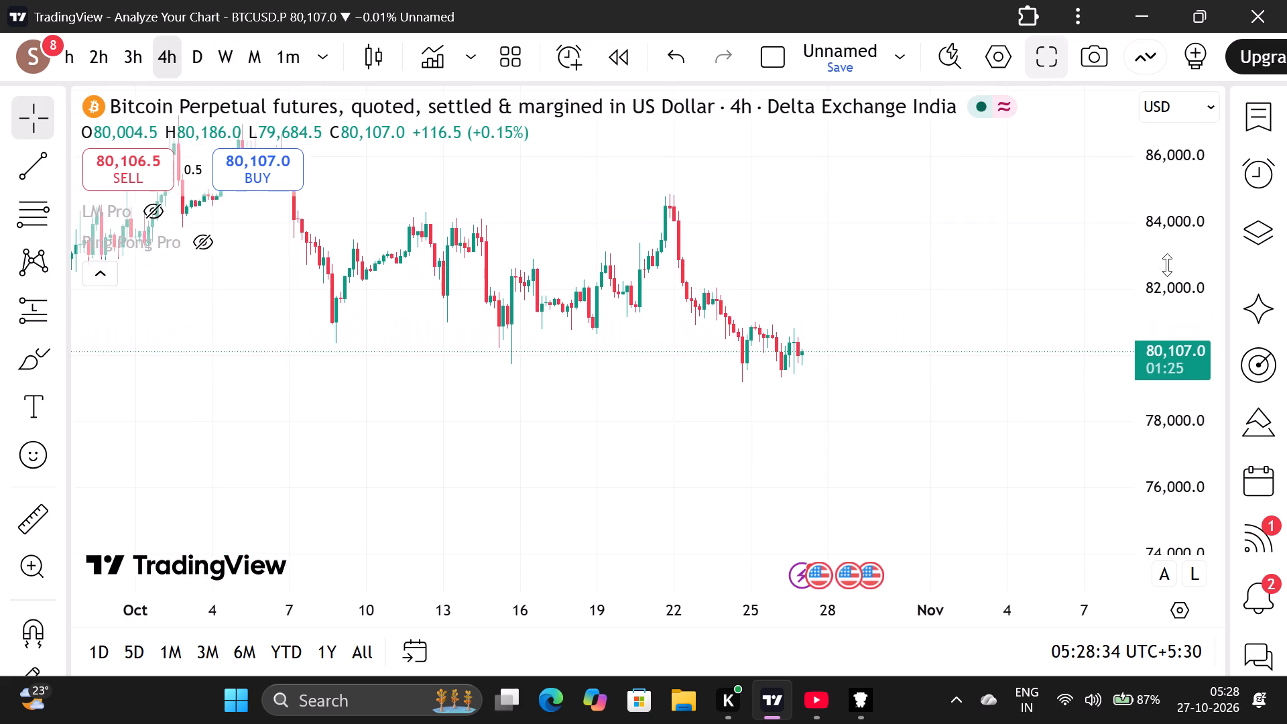
pyautogui.scroll(-1, 1167, 265)
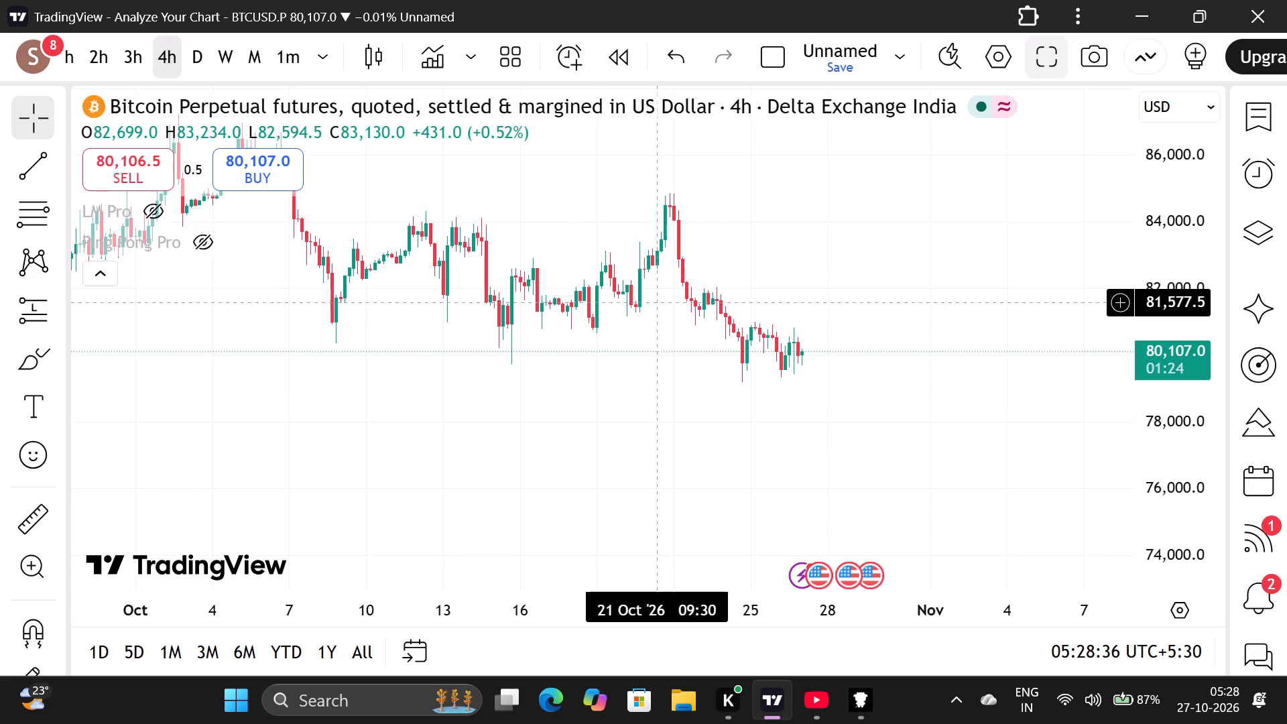
pyautogui.hscroll(3, 656, 304)
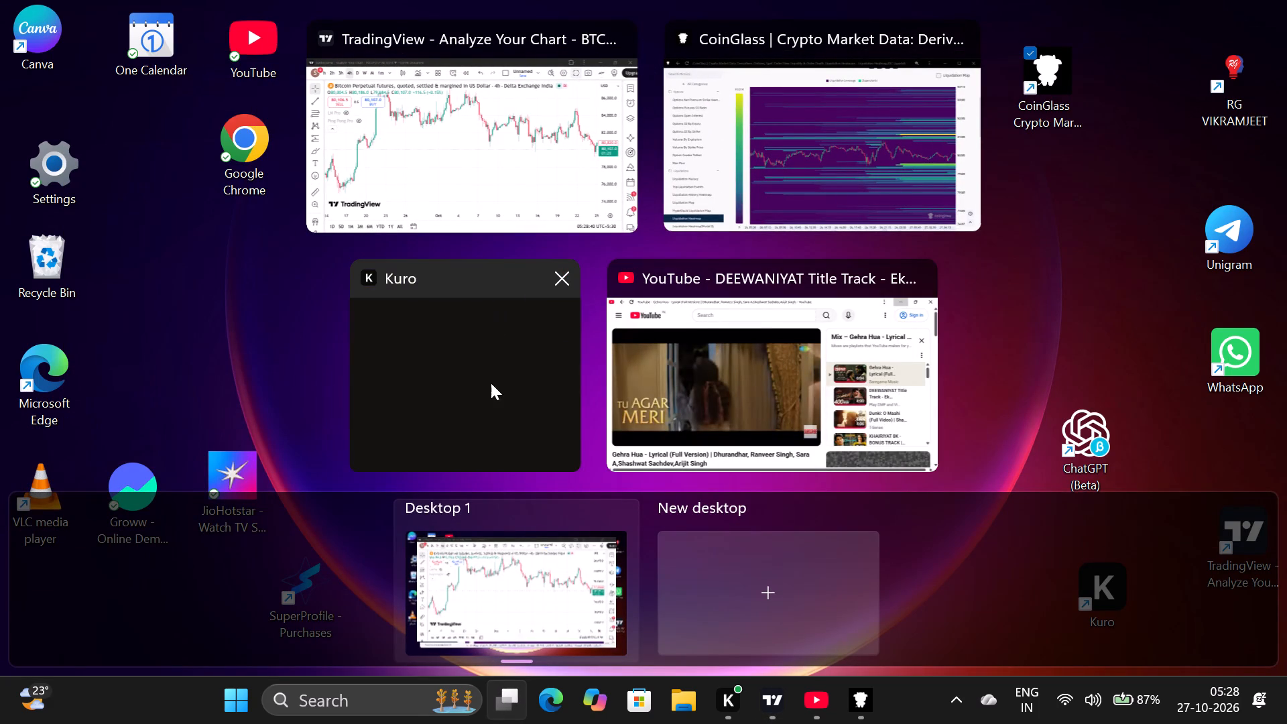
pyautogui.click(521, 190)
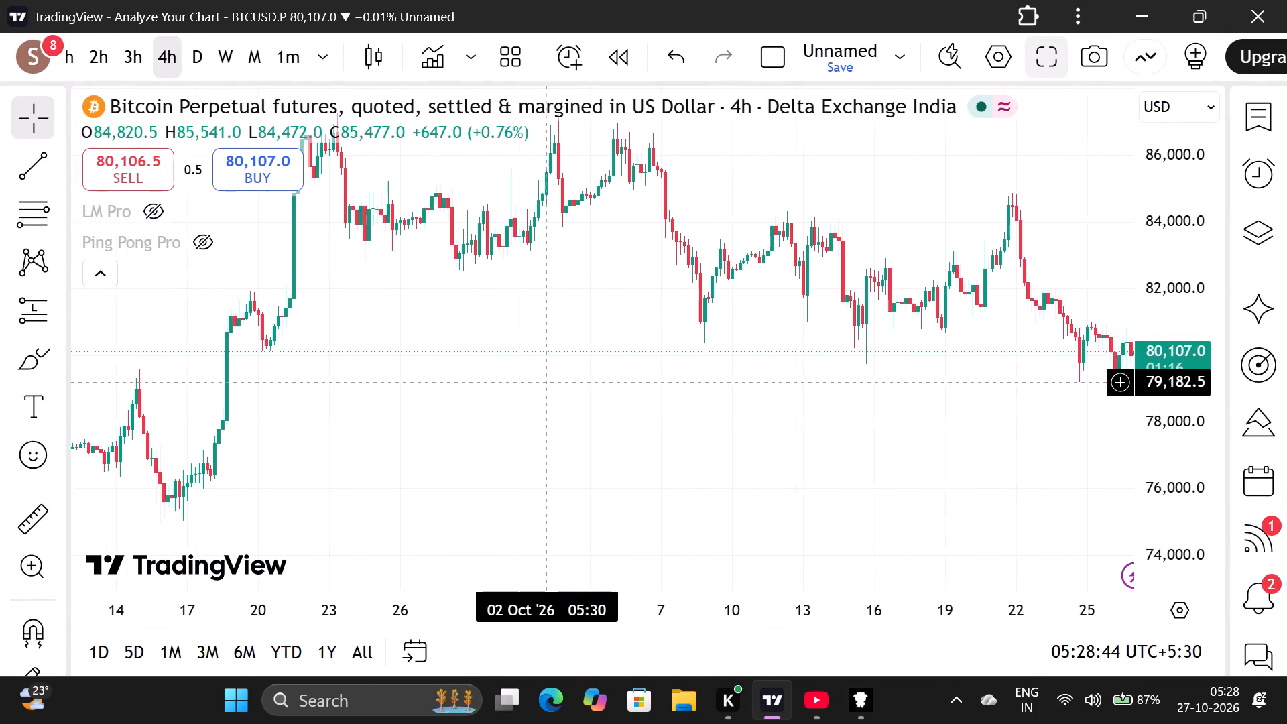
pyautogui.hscroll(-2, 547, 383)
pyautogui.hscroll(1, 547, 383)
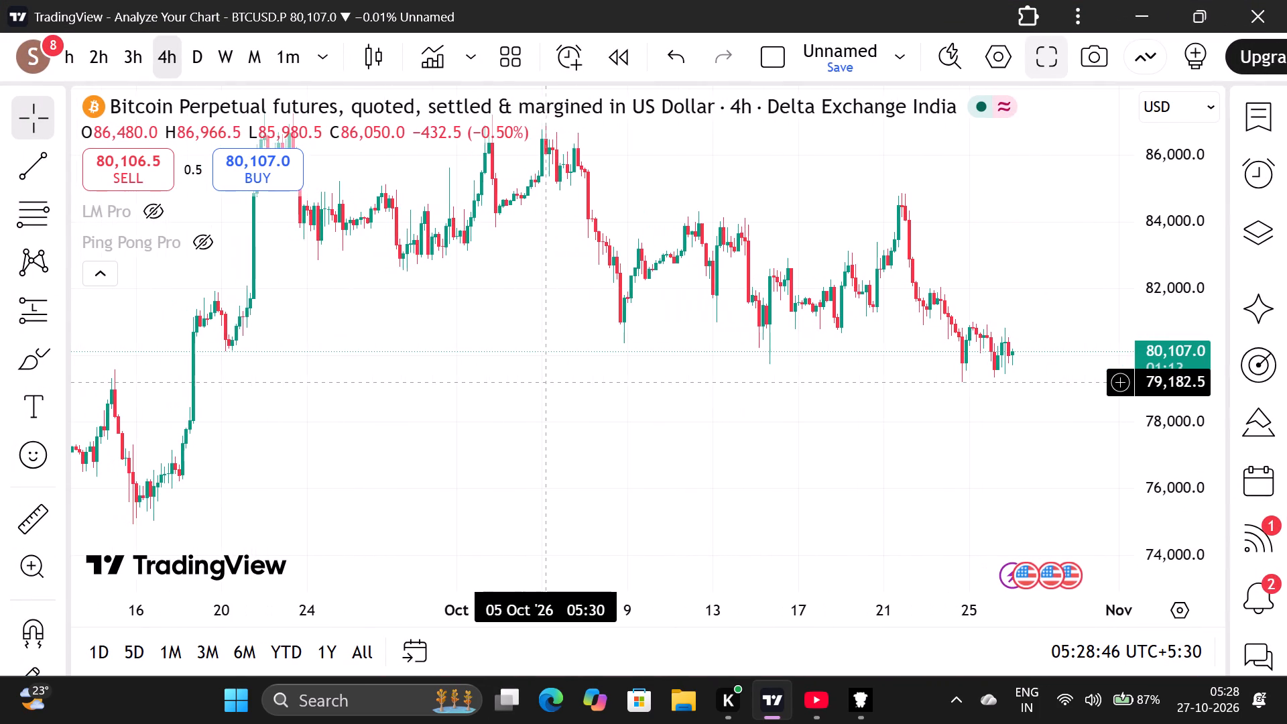
pyautogui.hscroll(2, 547, 383)
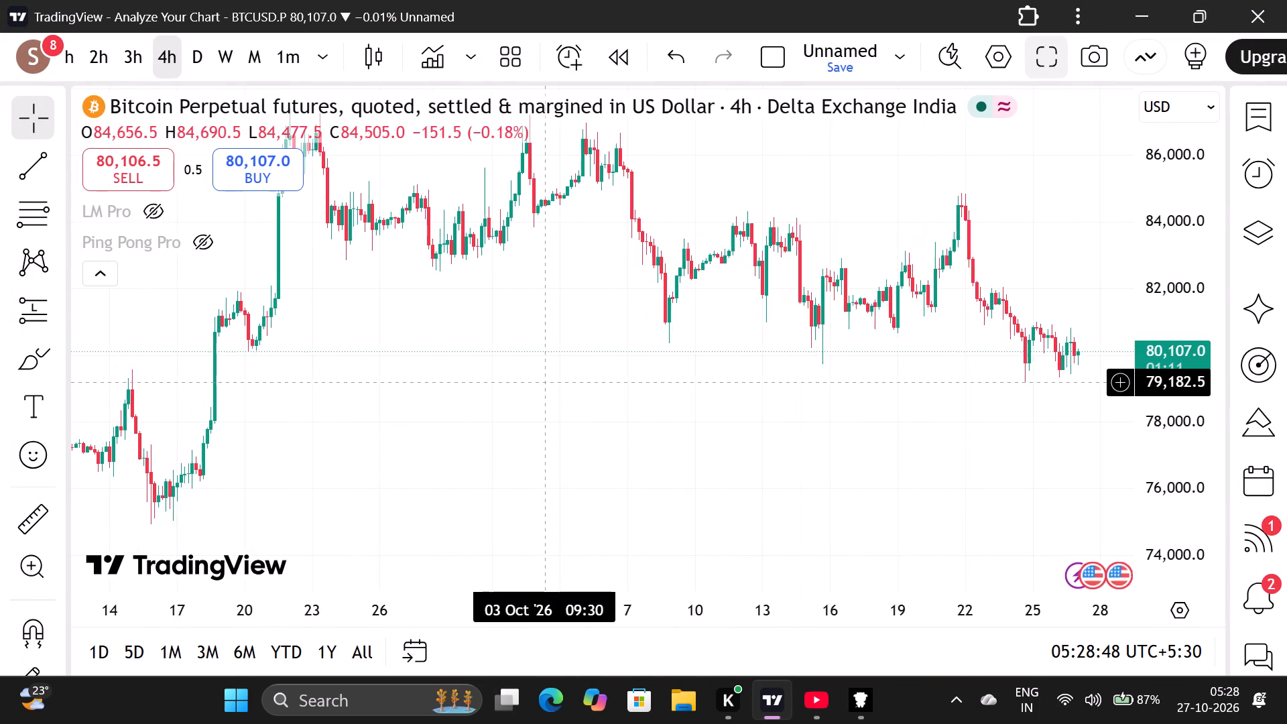
pyautogui.hscroll(1, 547, 383)
pyautogui.scroll(1, 547, 383)
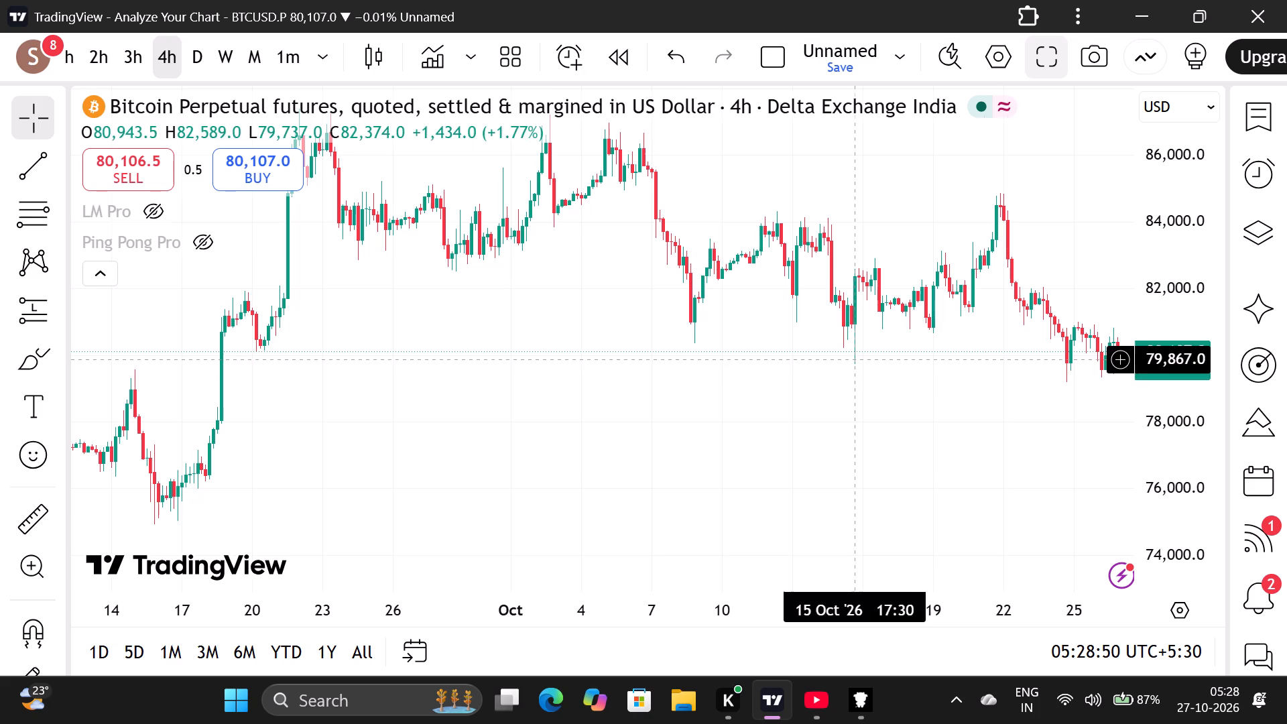
pyautogui.scroll(-4, 1153, 298)
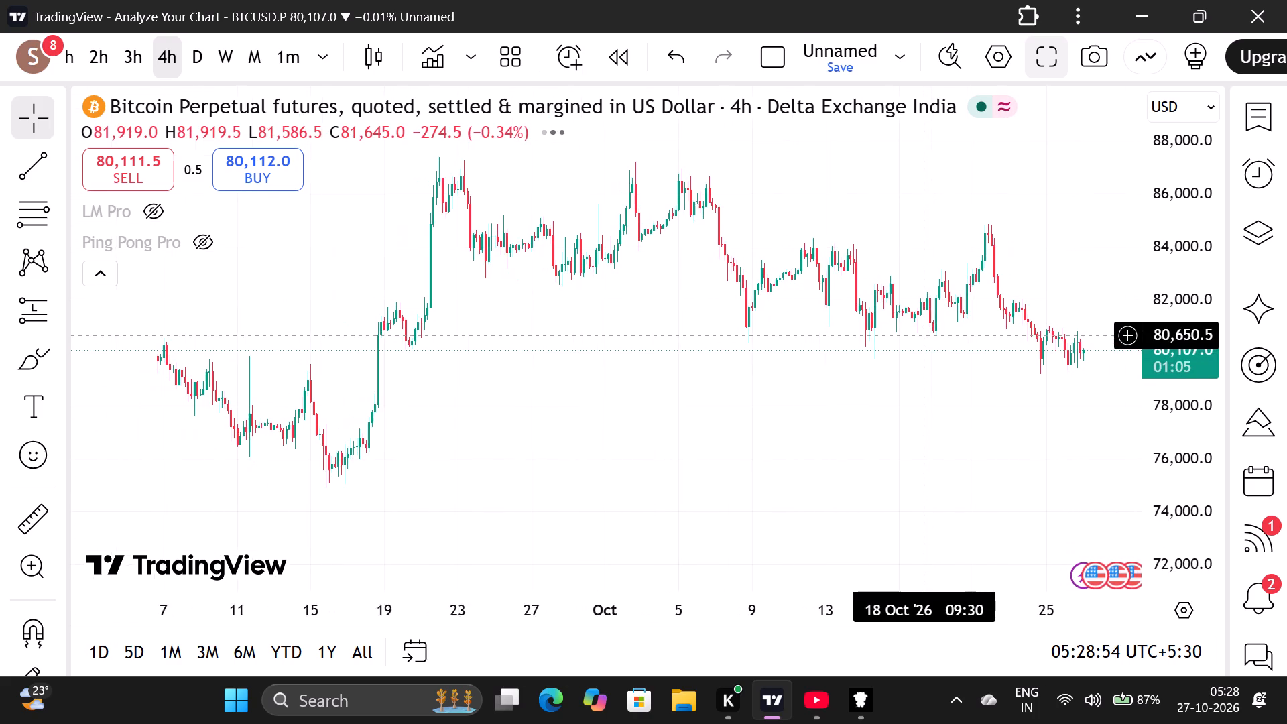
pyautogui.hscroll(-2, 924, 337)
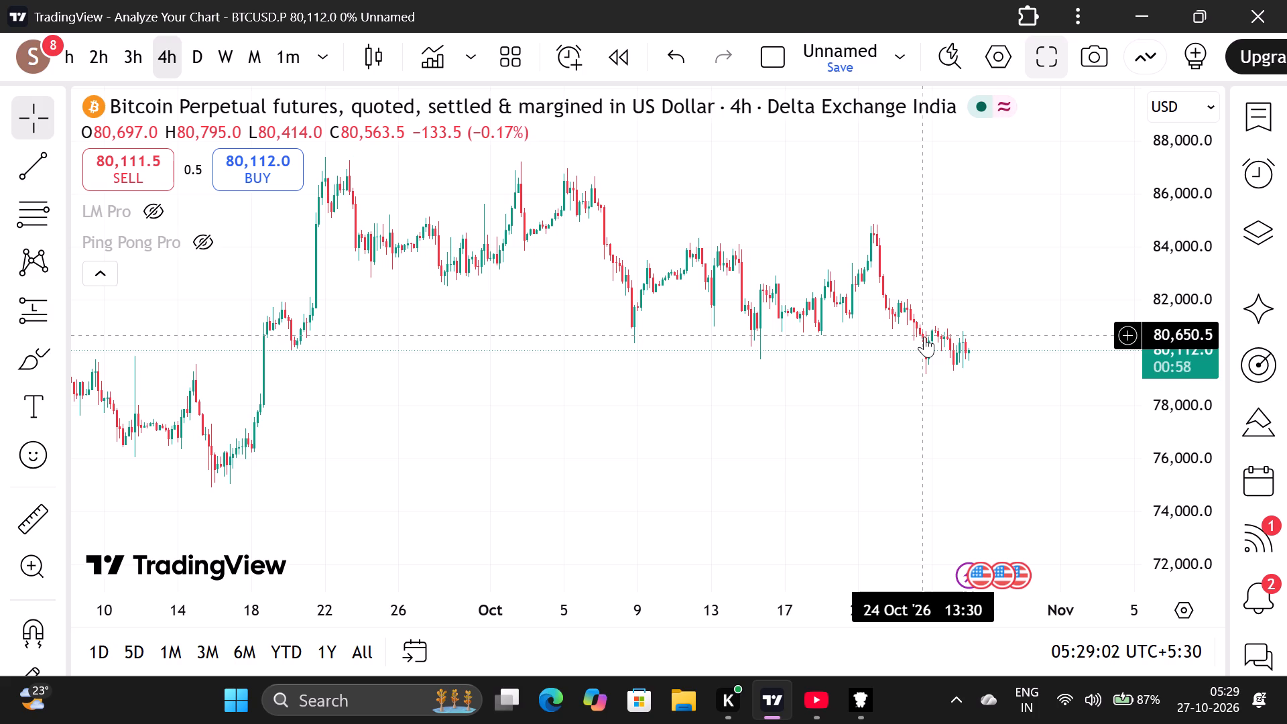
pyautogui.hscroll(-4, 924, 337)
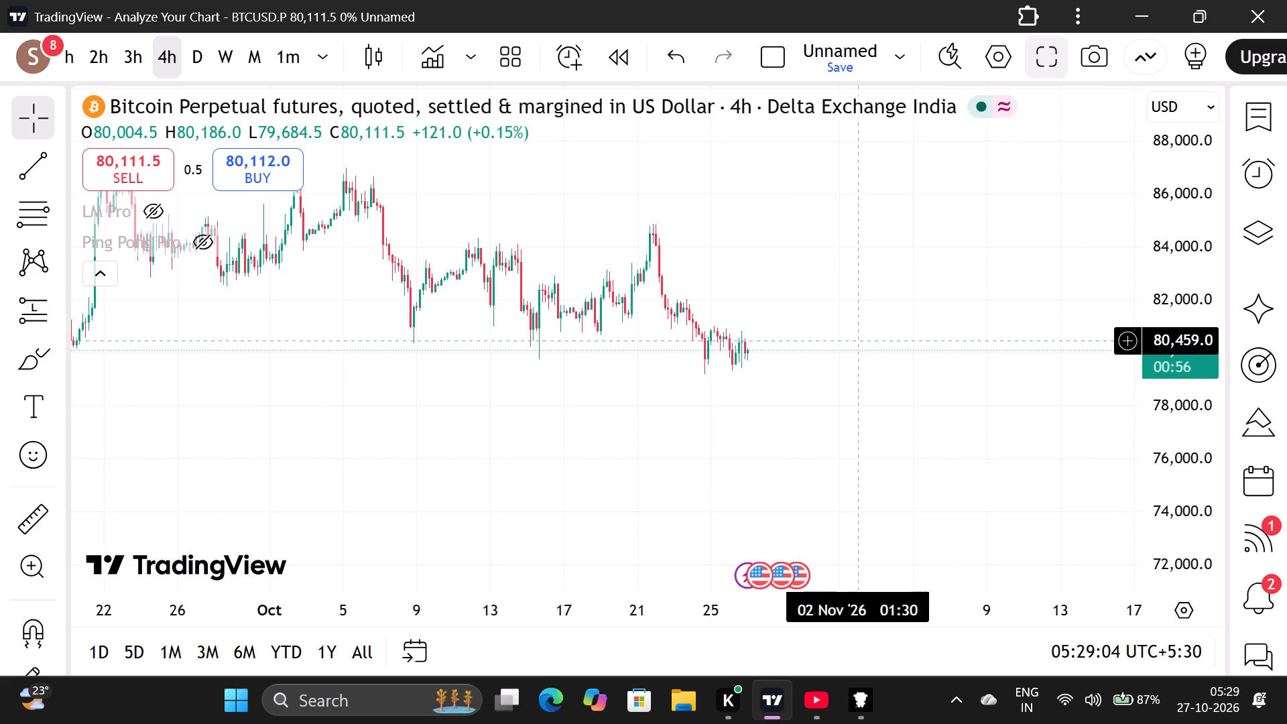
pyautogui.hscroll(1, 839, 354)
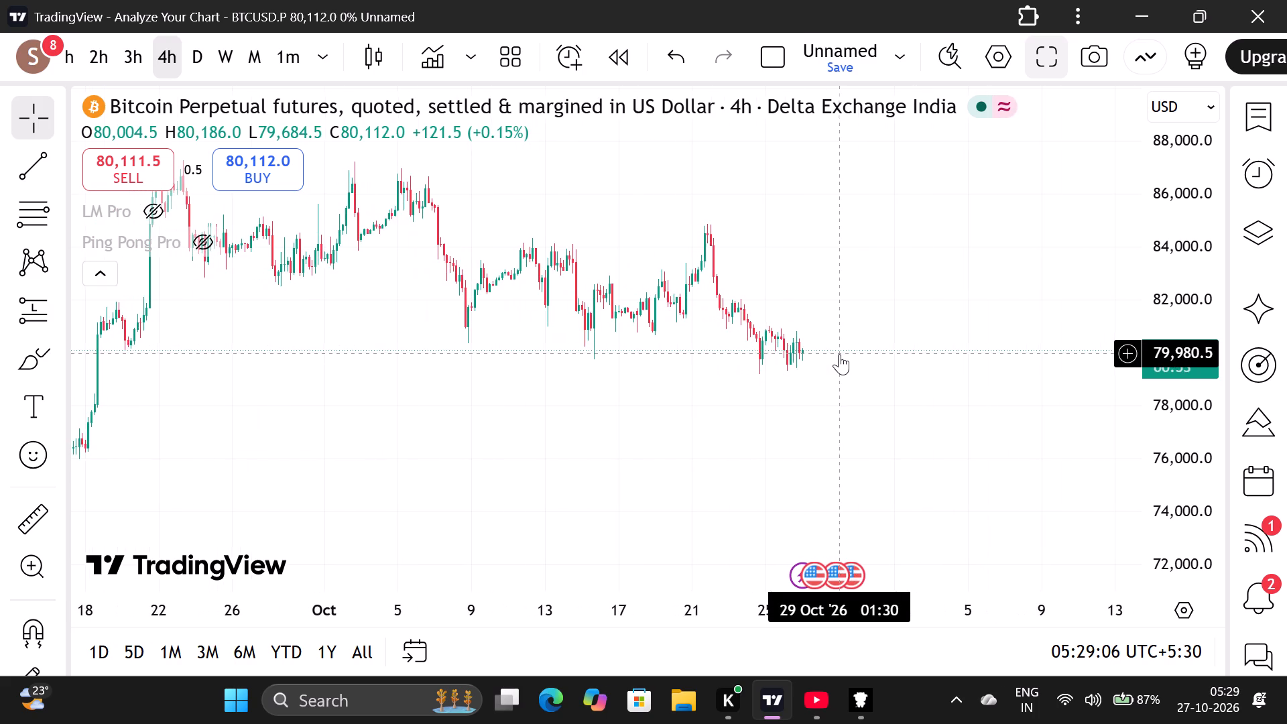
pyautogui.hscroll(1, 839, 354)
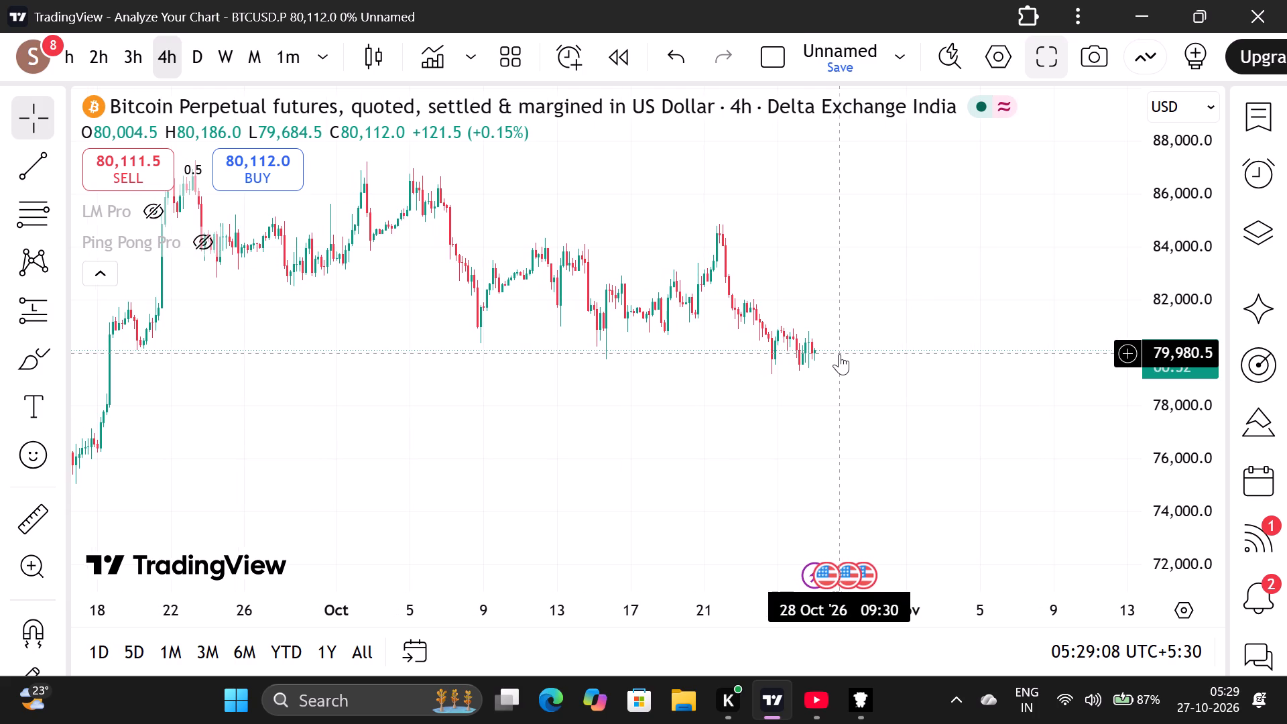
pyautogui.hscroll(1, 839, 354)
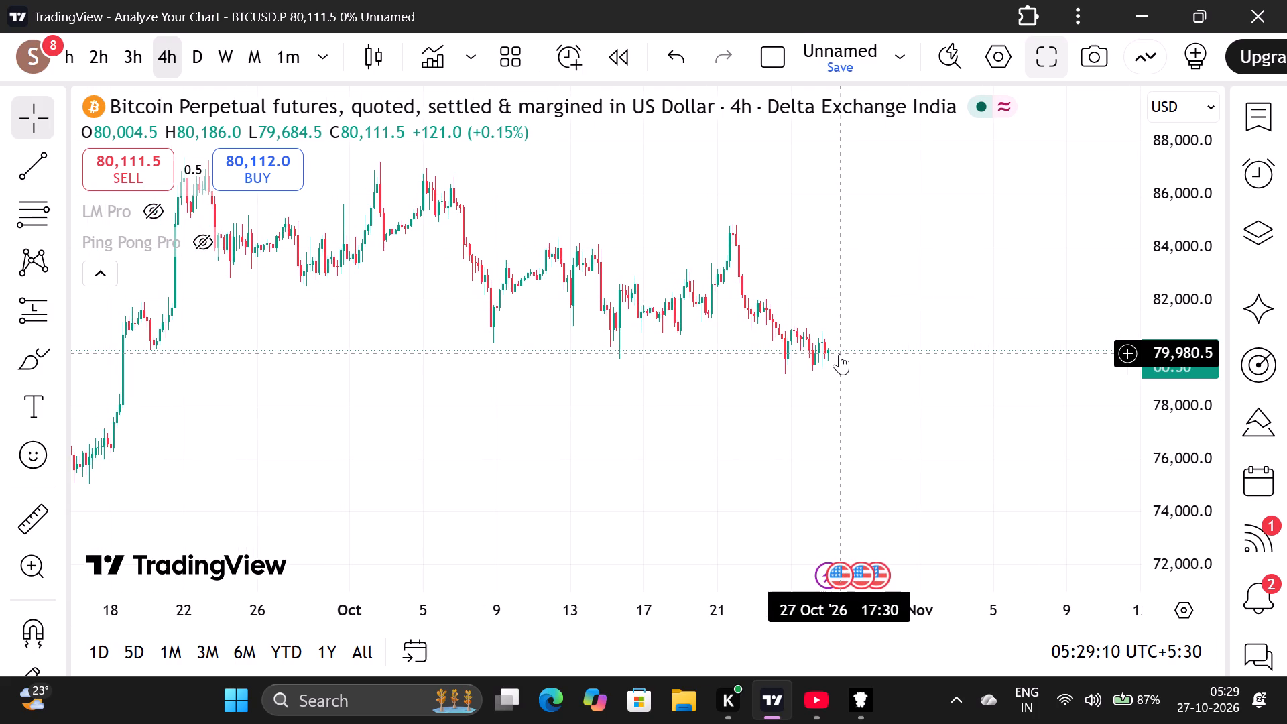
pyautogui.hscroll(1, 839, 354)
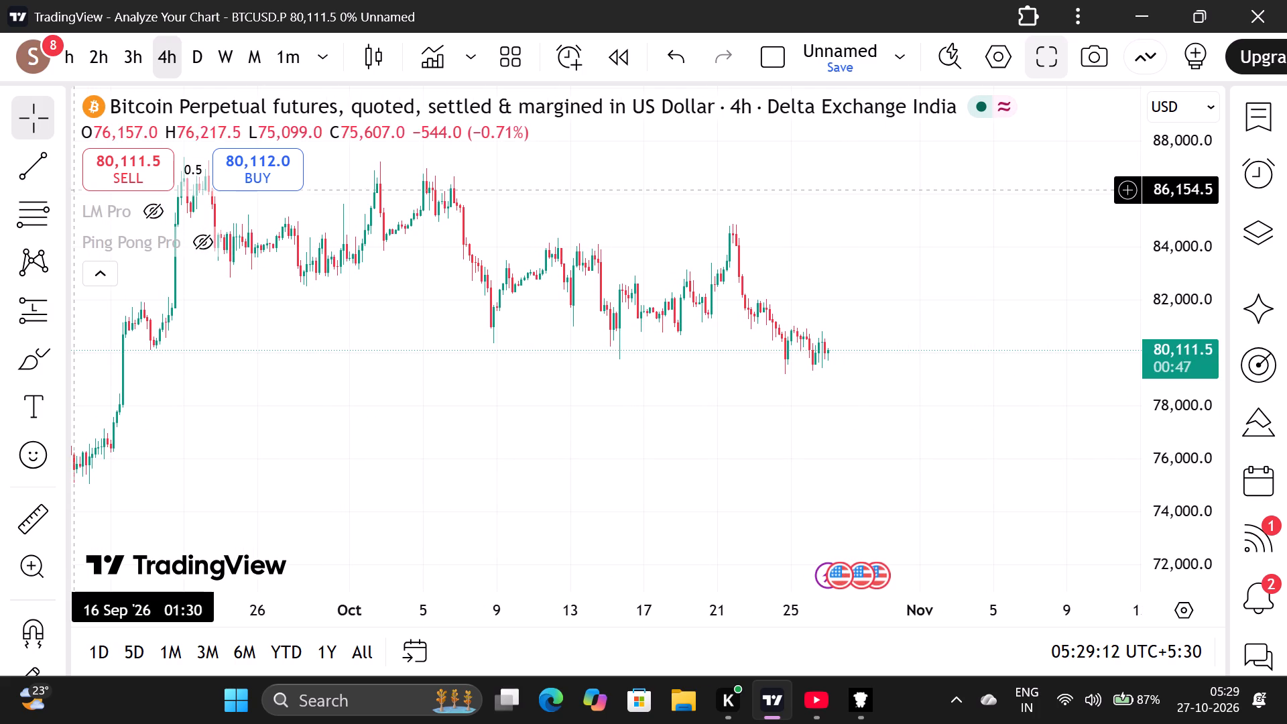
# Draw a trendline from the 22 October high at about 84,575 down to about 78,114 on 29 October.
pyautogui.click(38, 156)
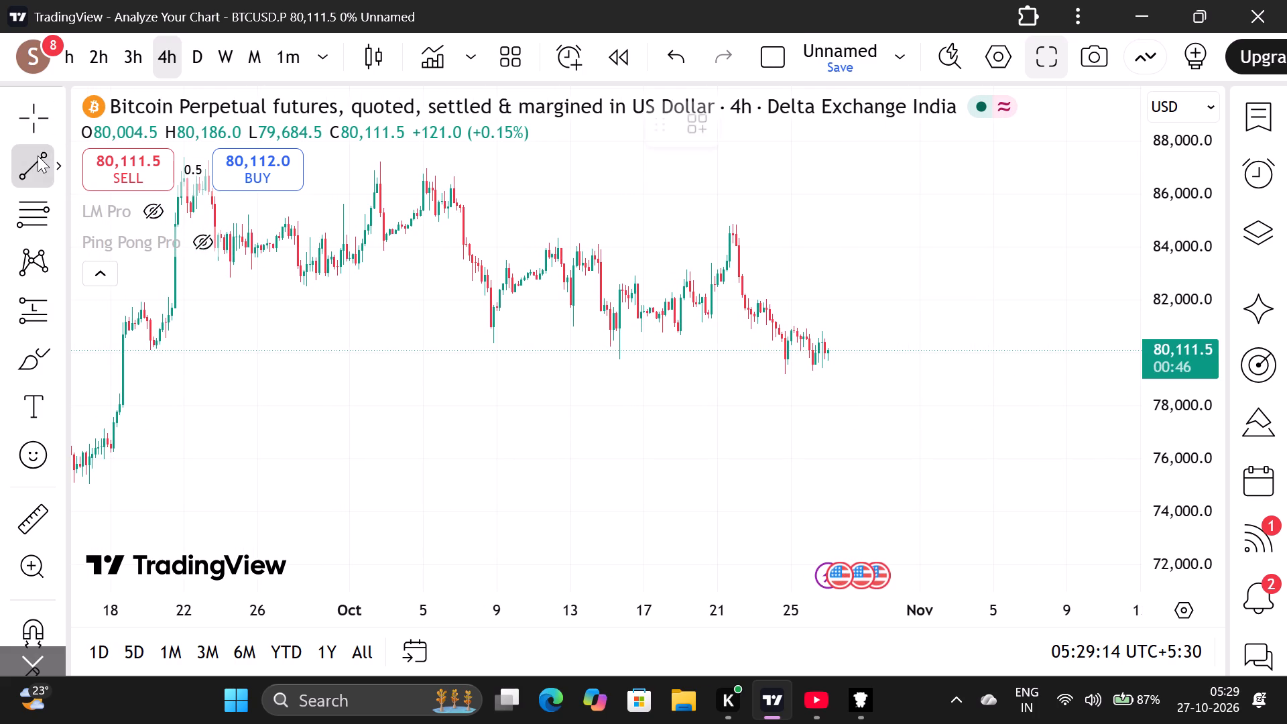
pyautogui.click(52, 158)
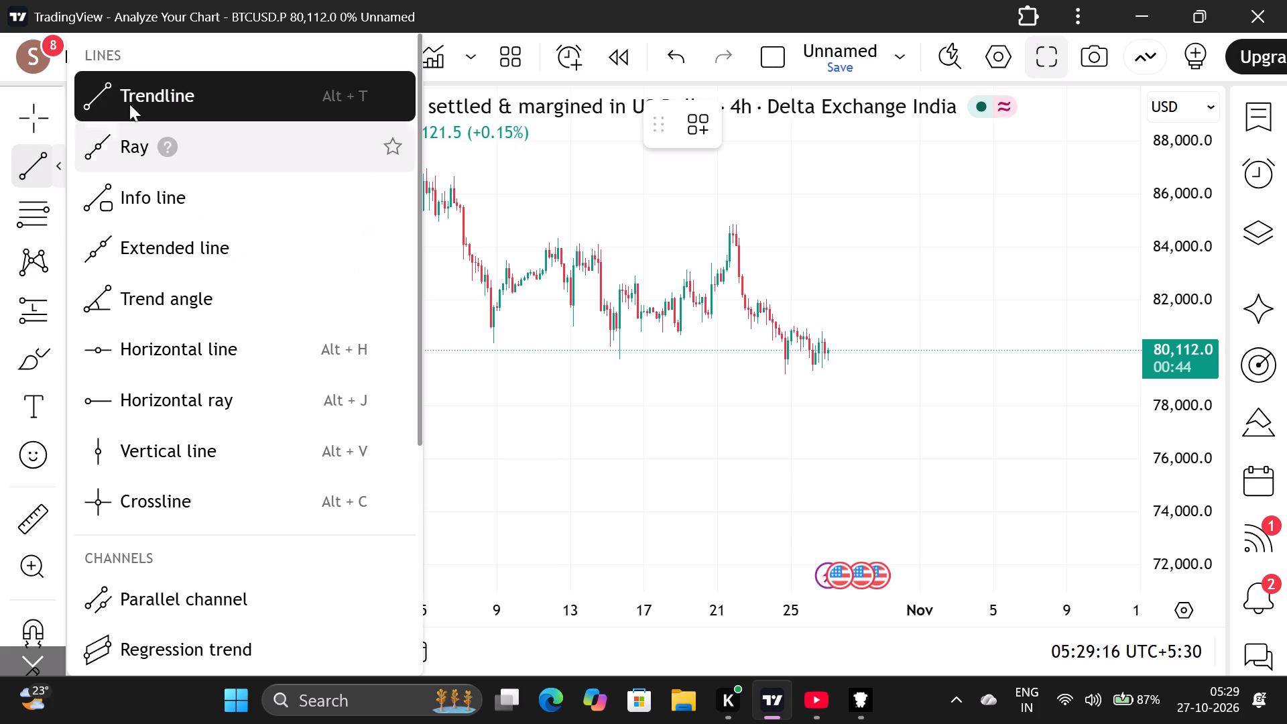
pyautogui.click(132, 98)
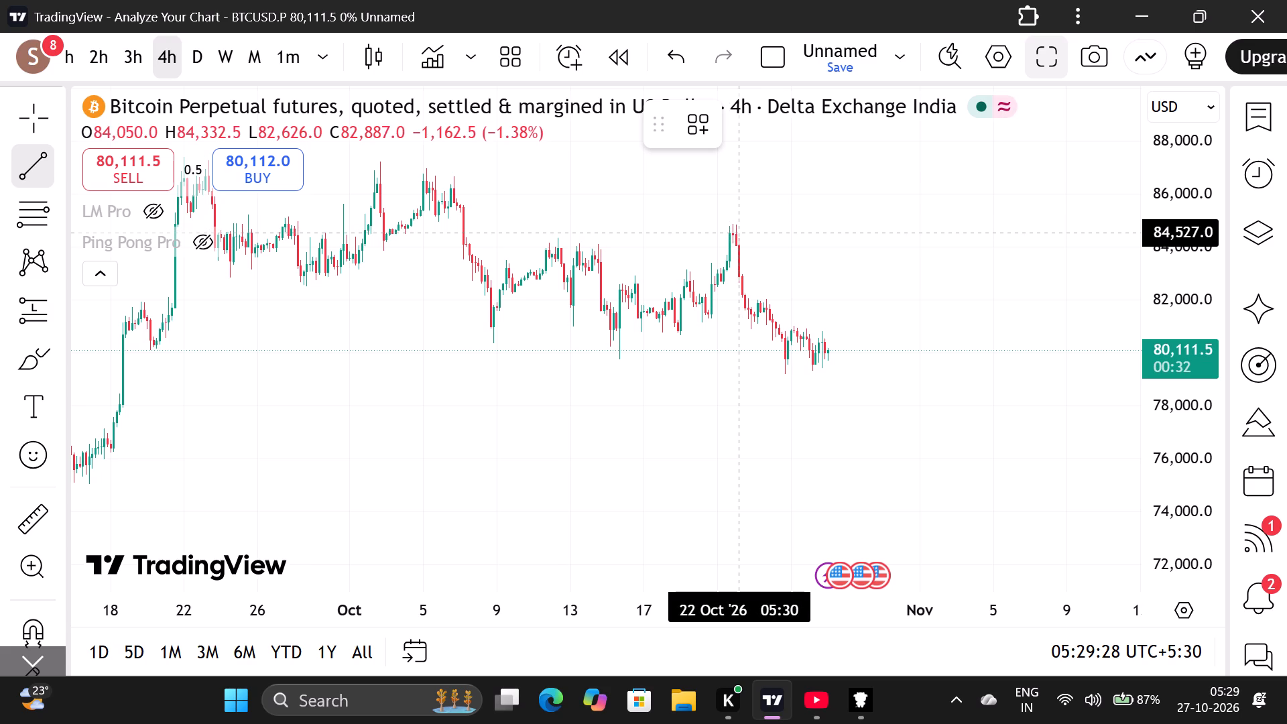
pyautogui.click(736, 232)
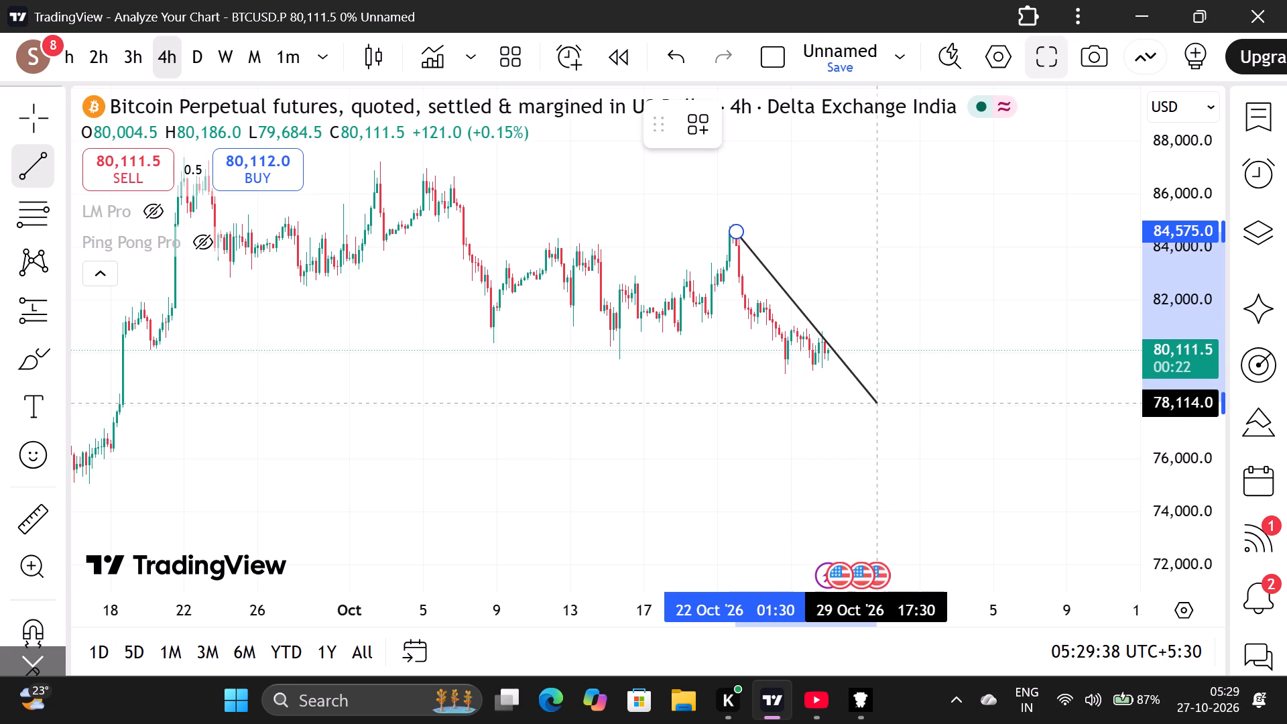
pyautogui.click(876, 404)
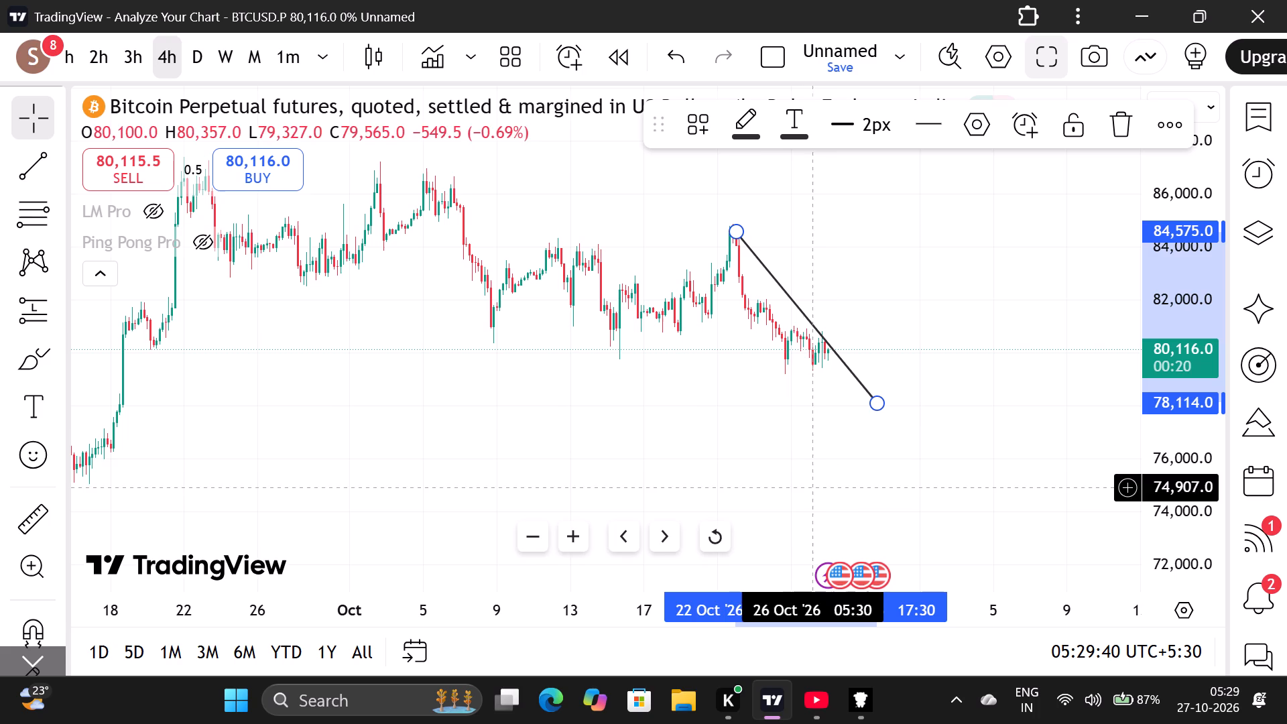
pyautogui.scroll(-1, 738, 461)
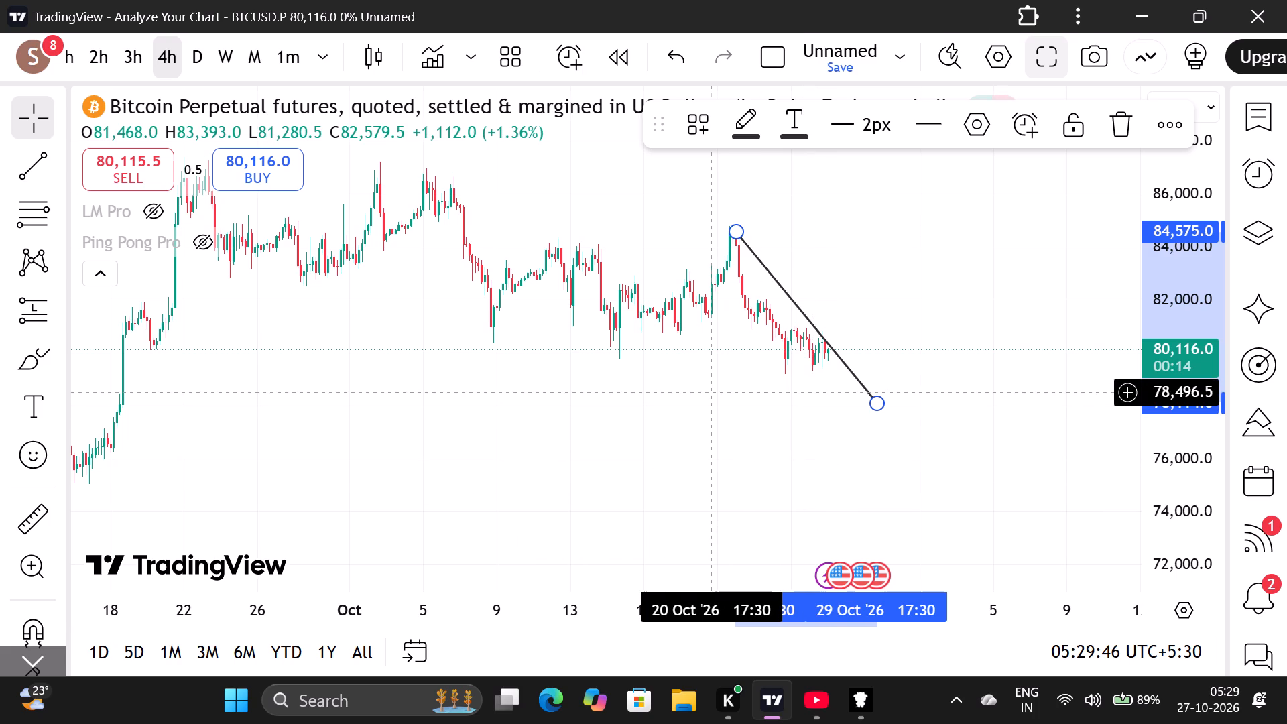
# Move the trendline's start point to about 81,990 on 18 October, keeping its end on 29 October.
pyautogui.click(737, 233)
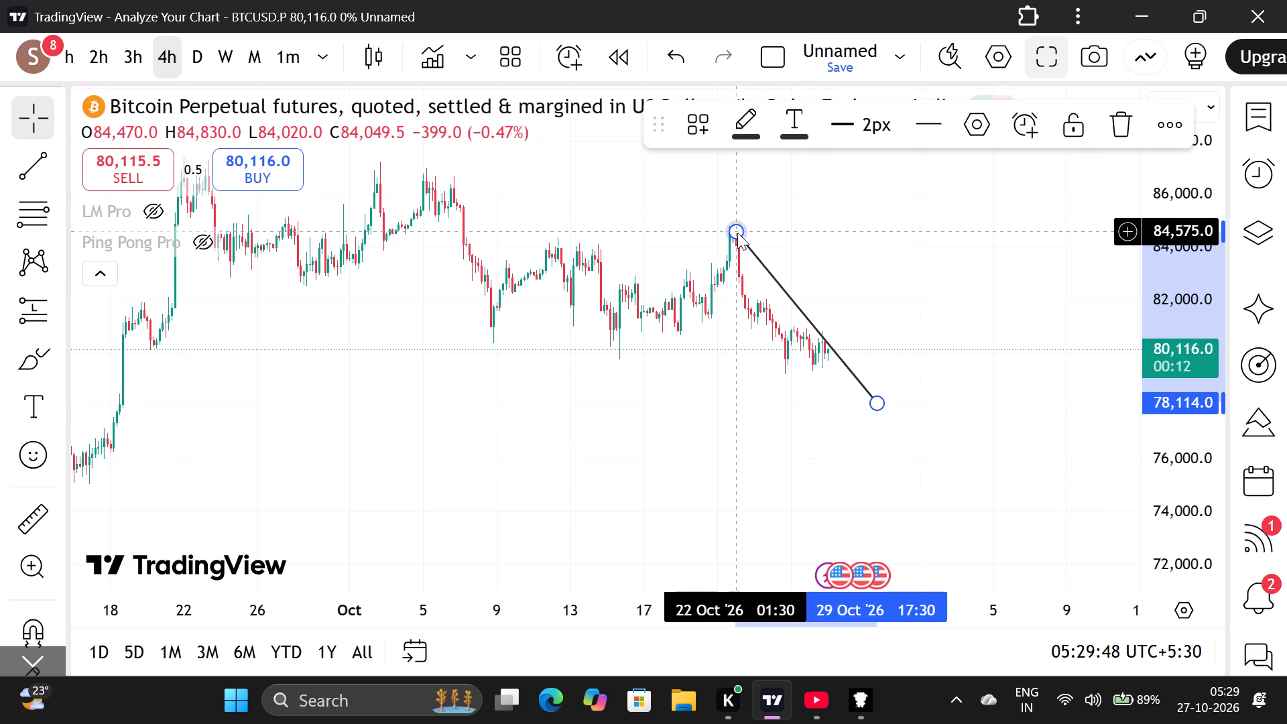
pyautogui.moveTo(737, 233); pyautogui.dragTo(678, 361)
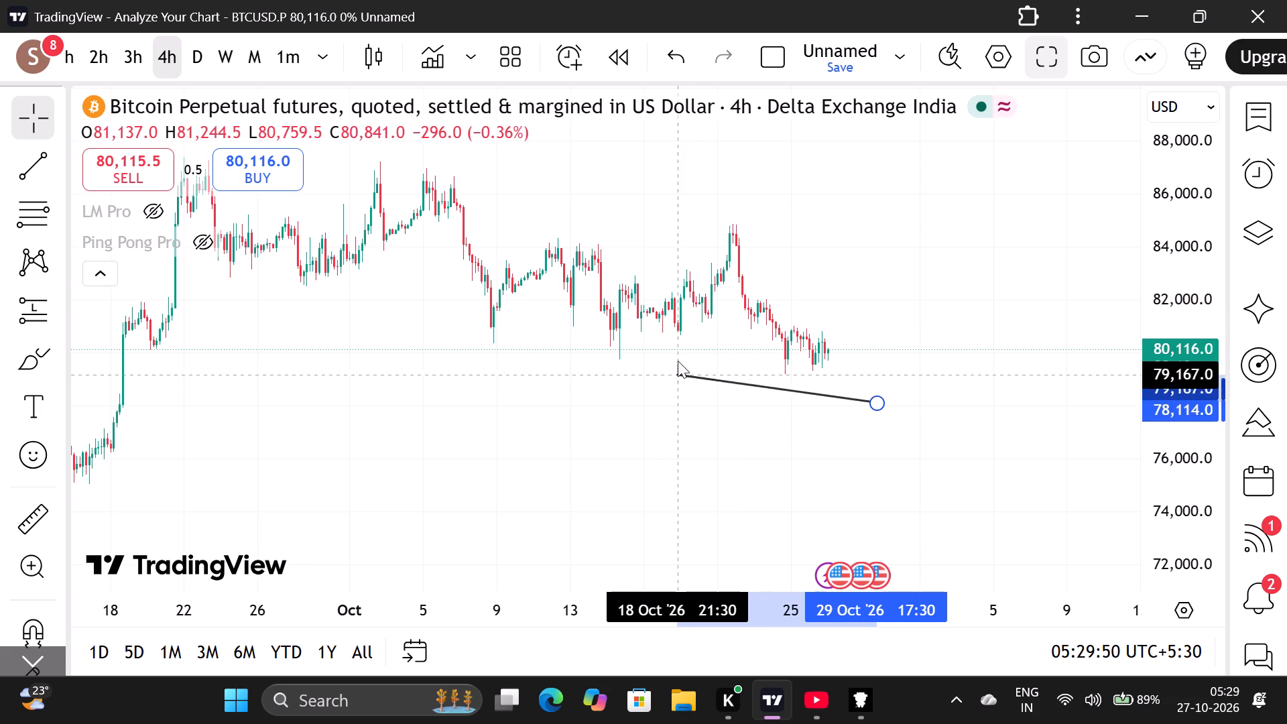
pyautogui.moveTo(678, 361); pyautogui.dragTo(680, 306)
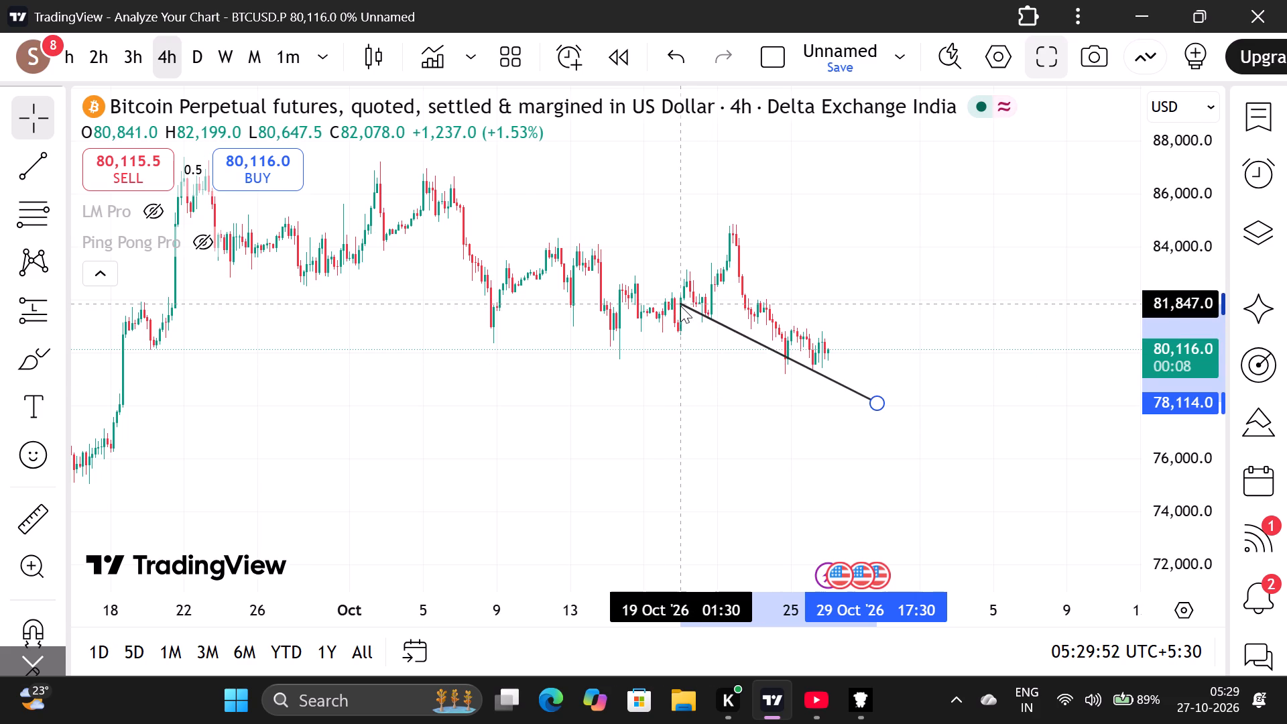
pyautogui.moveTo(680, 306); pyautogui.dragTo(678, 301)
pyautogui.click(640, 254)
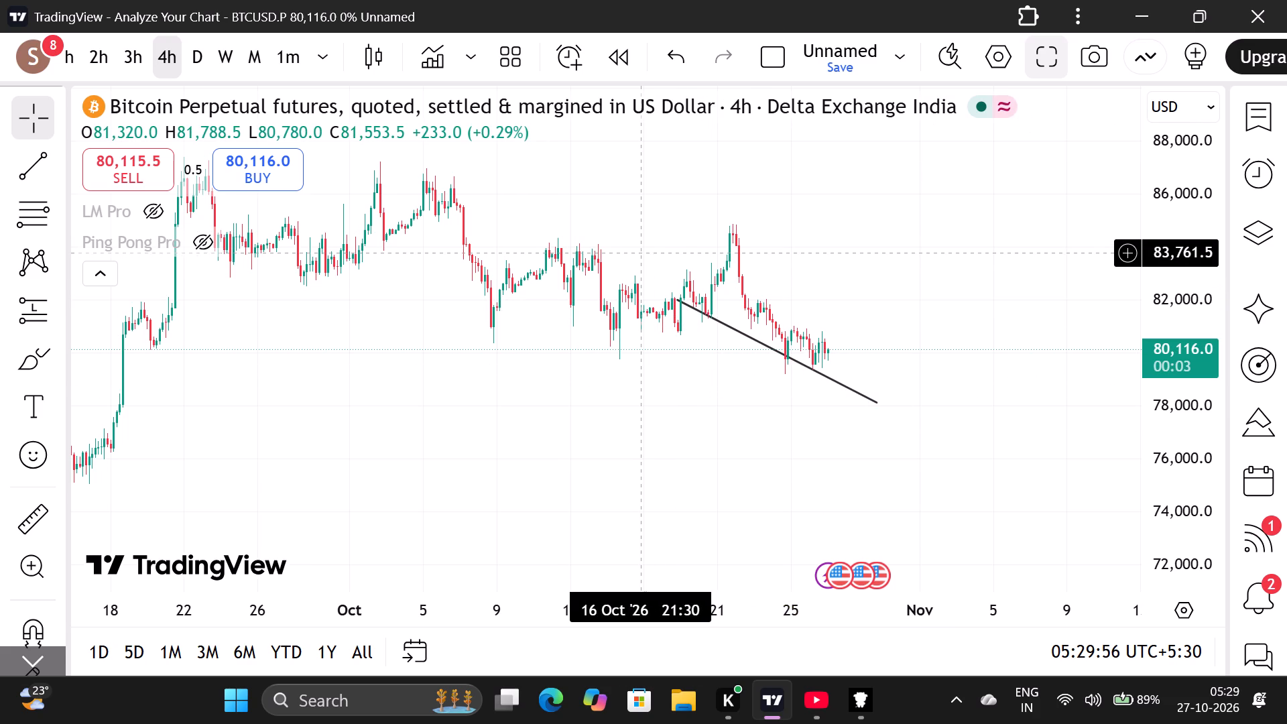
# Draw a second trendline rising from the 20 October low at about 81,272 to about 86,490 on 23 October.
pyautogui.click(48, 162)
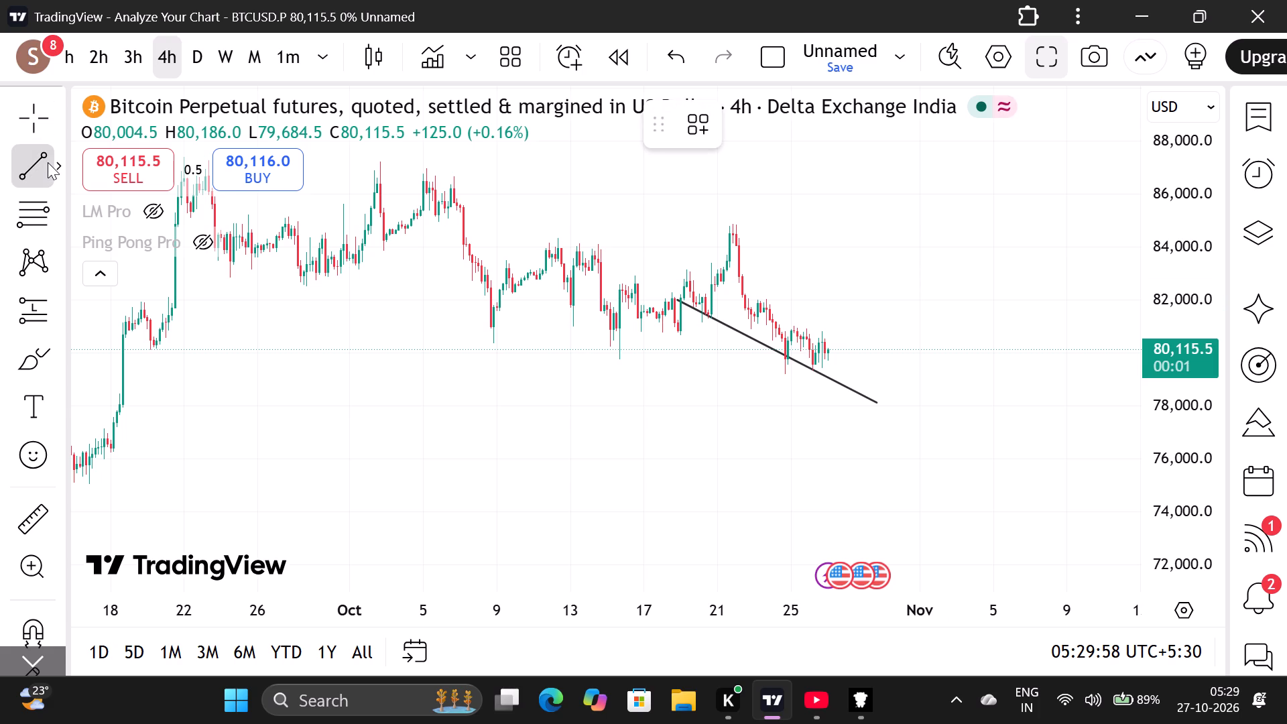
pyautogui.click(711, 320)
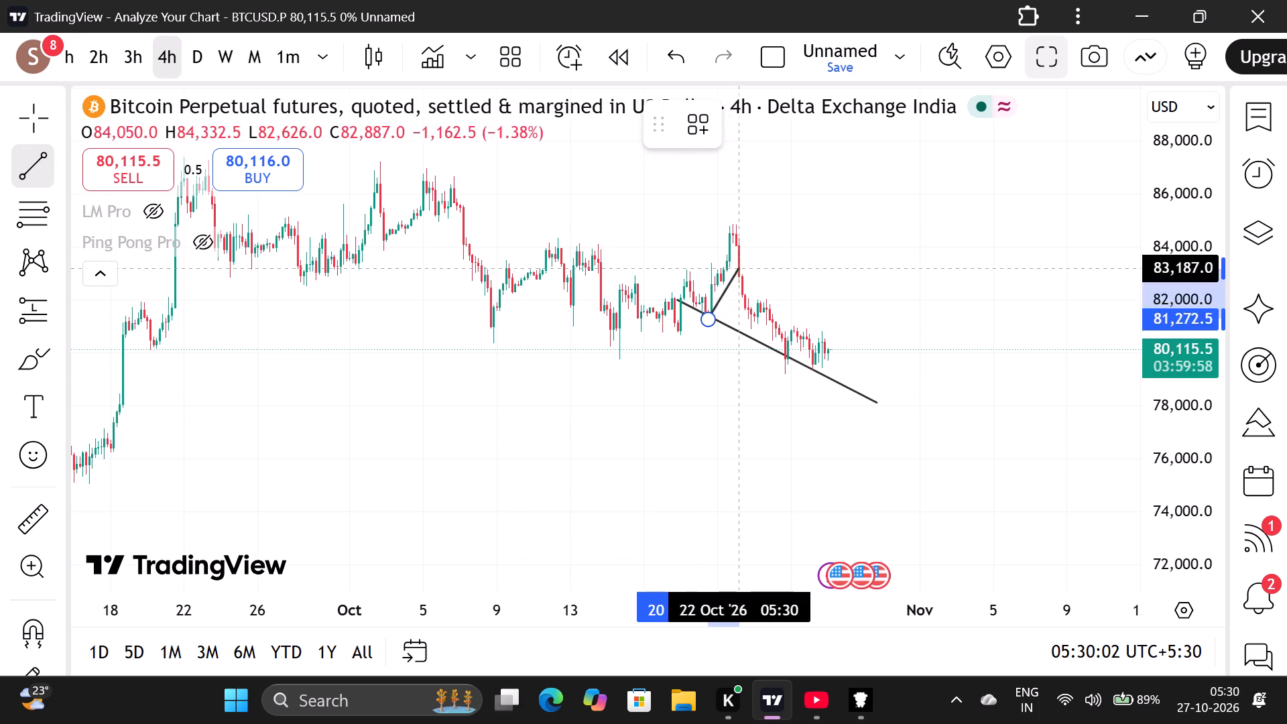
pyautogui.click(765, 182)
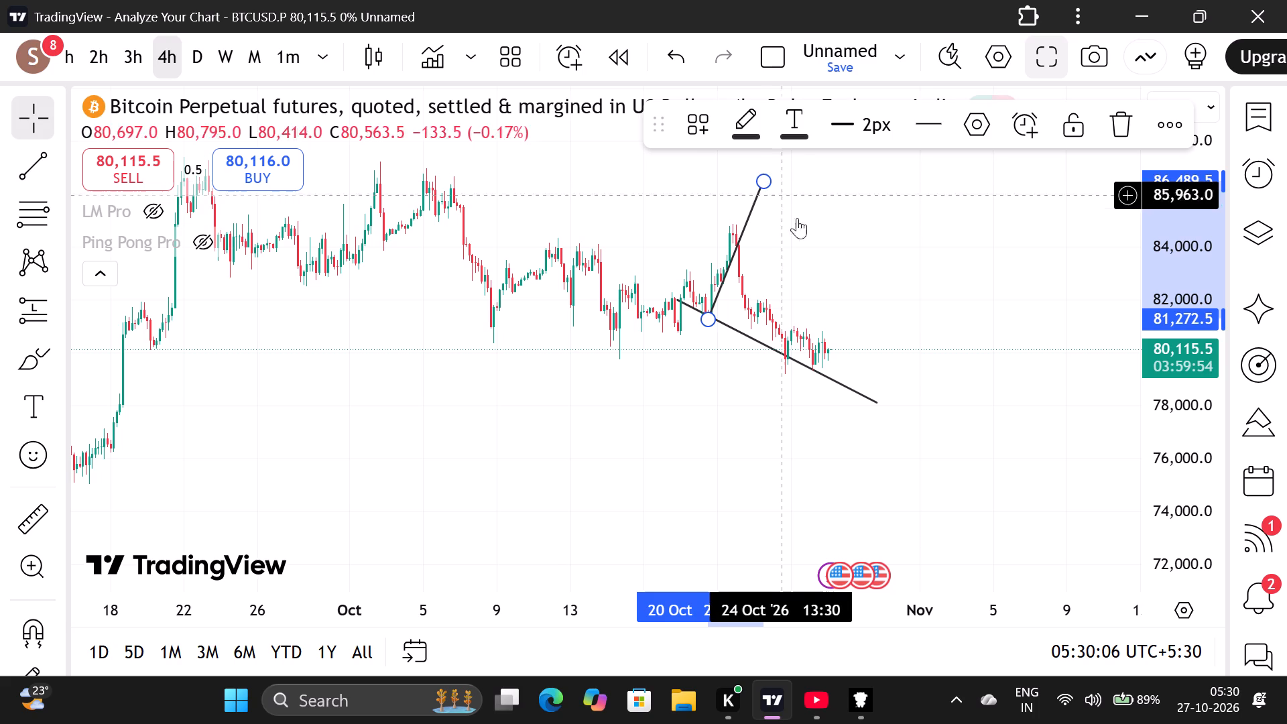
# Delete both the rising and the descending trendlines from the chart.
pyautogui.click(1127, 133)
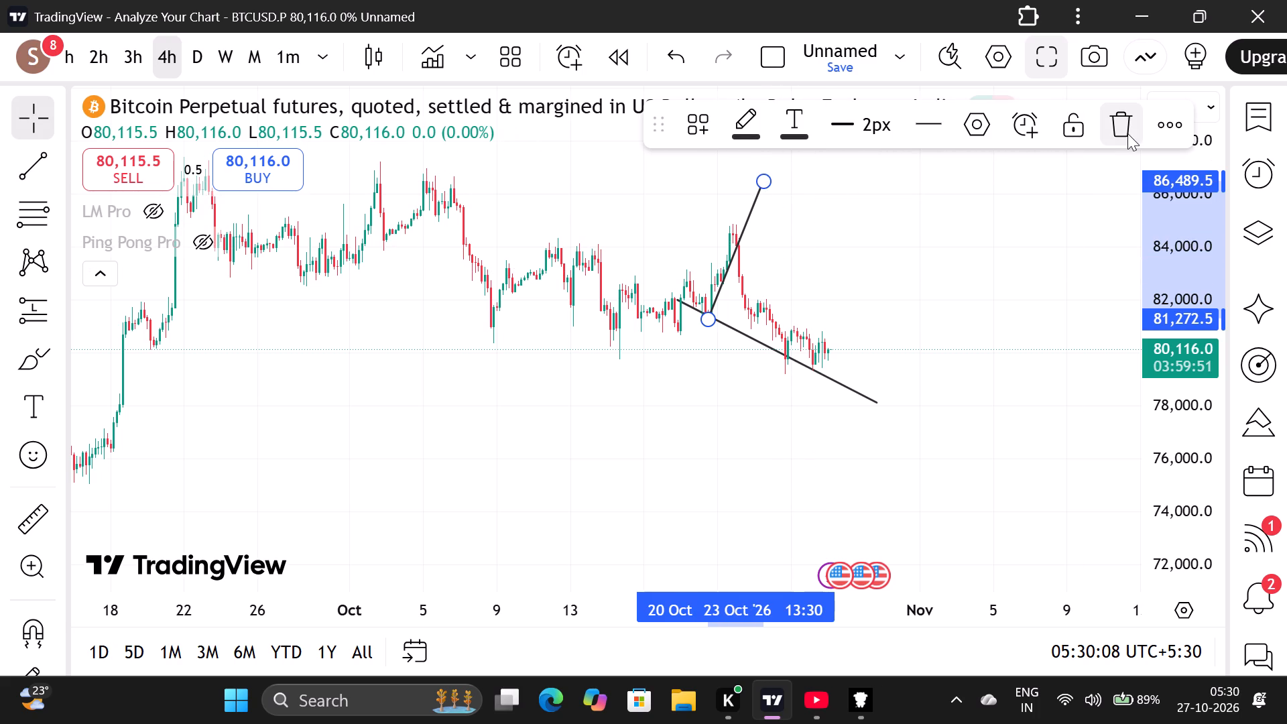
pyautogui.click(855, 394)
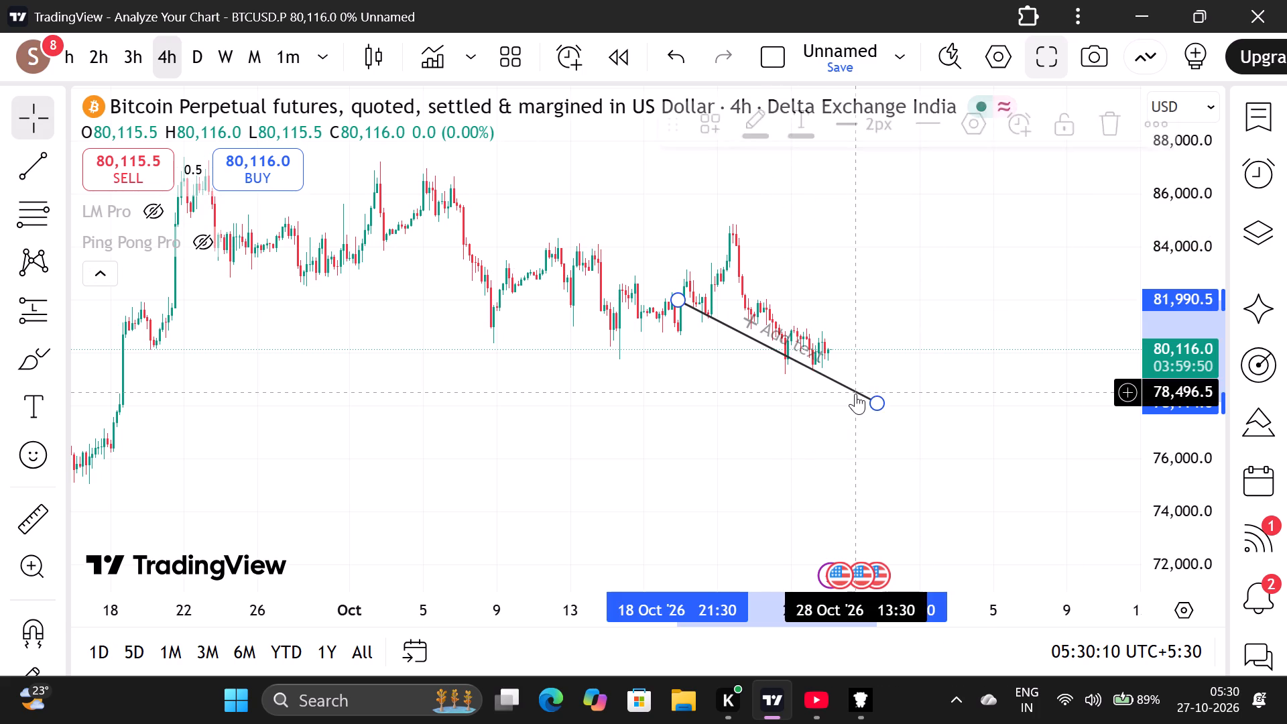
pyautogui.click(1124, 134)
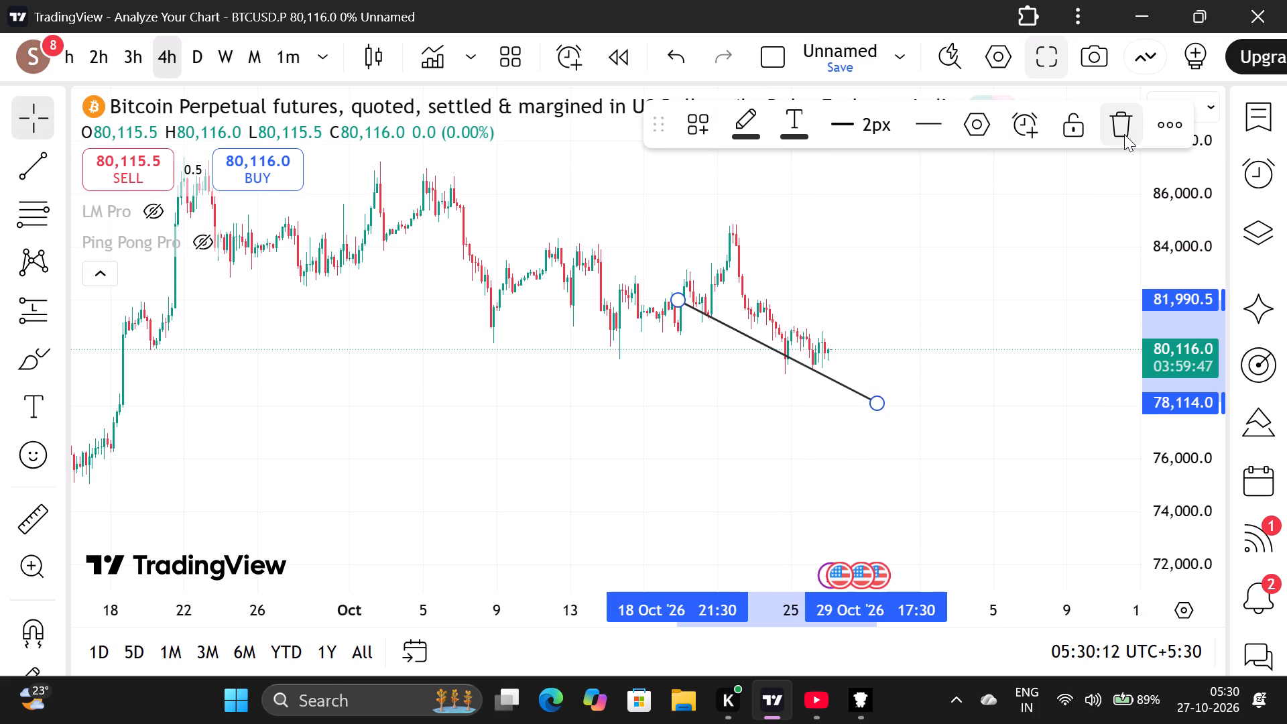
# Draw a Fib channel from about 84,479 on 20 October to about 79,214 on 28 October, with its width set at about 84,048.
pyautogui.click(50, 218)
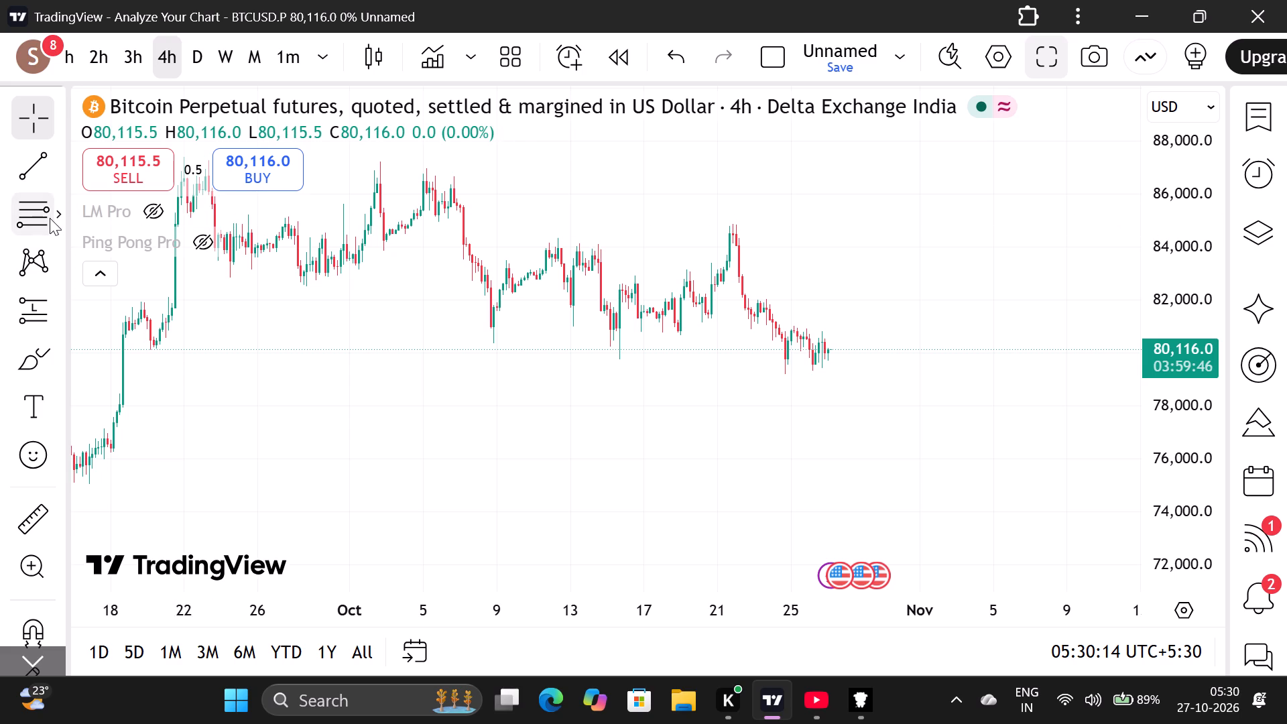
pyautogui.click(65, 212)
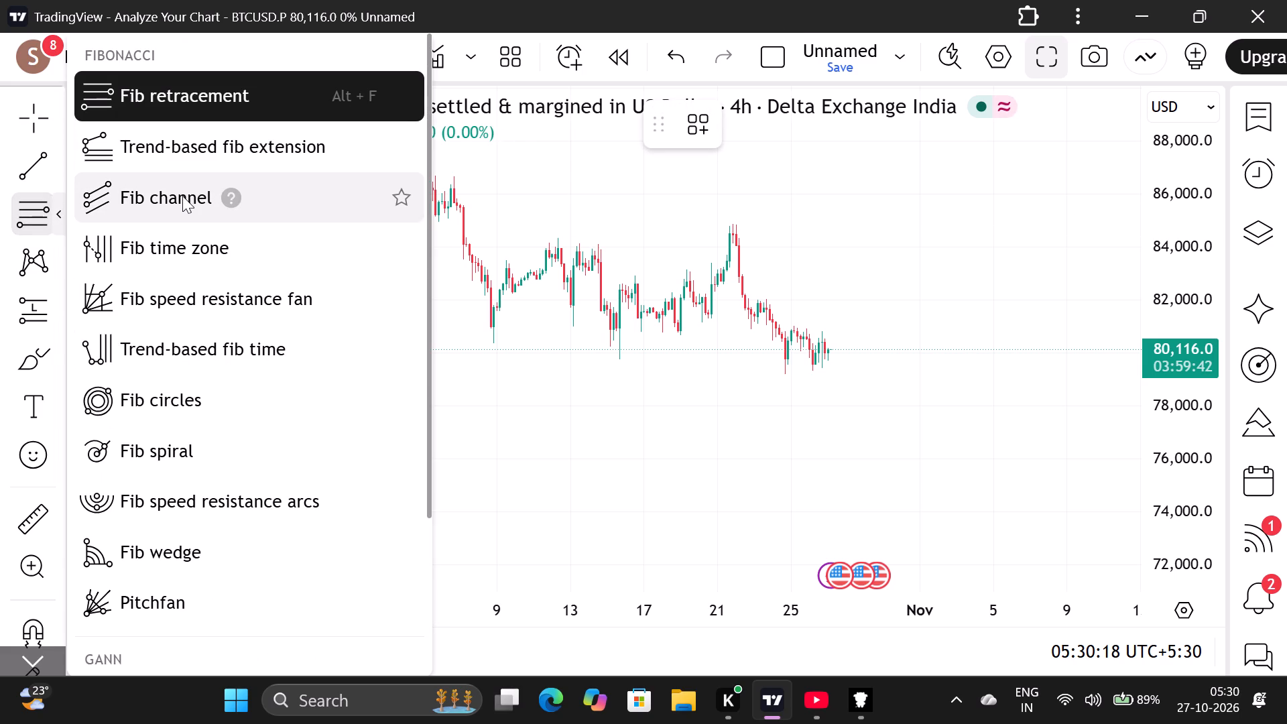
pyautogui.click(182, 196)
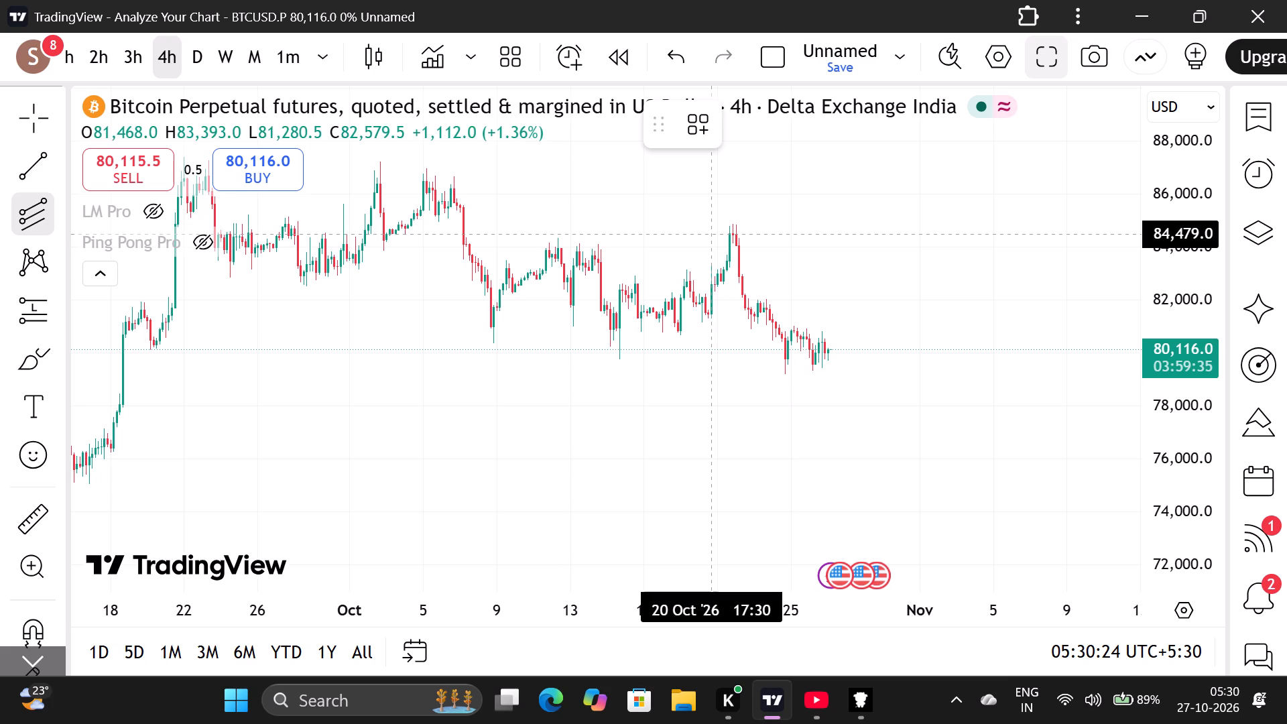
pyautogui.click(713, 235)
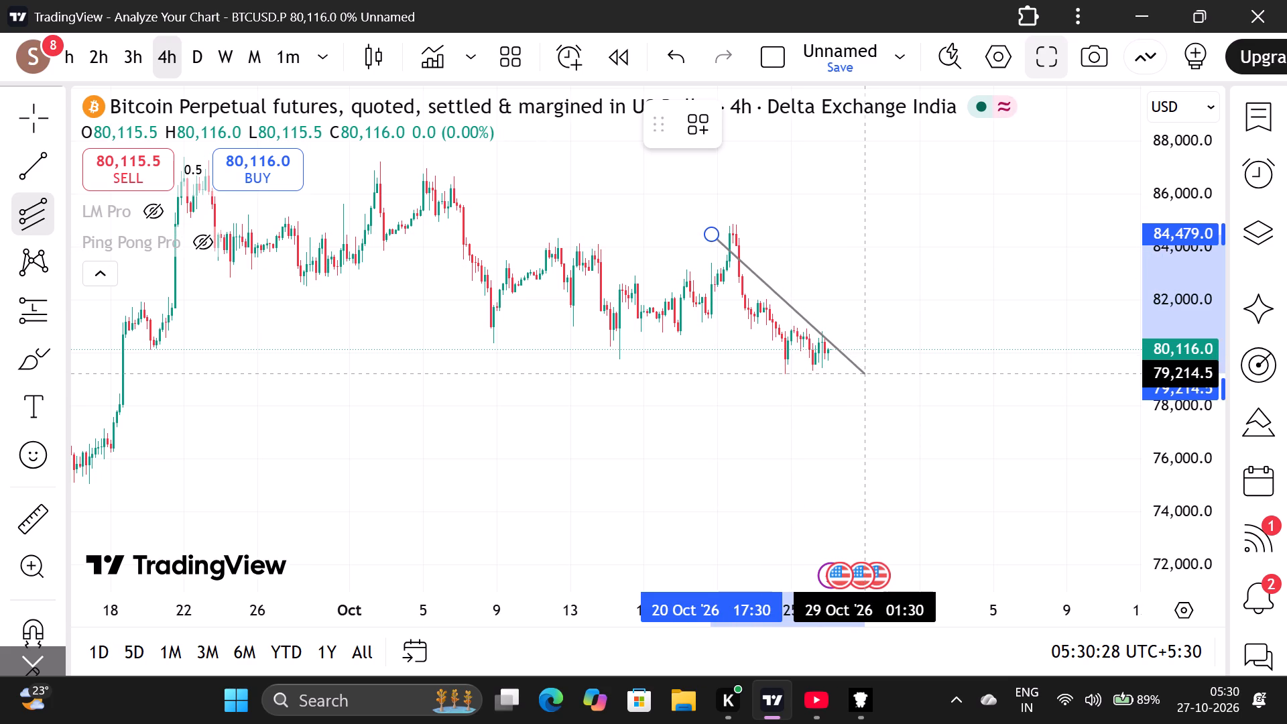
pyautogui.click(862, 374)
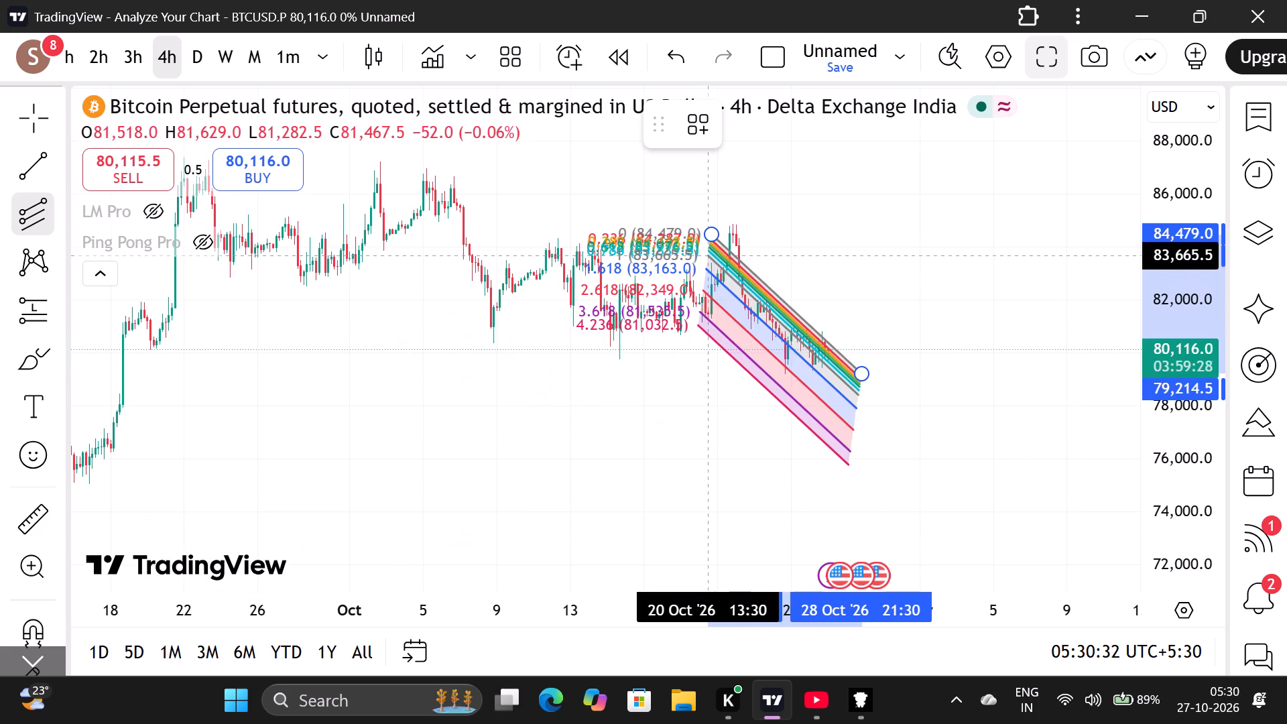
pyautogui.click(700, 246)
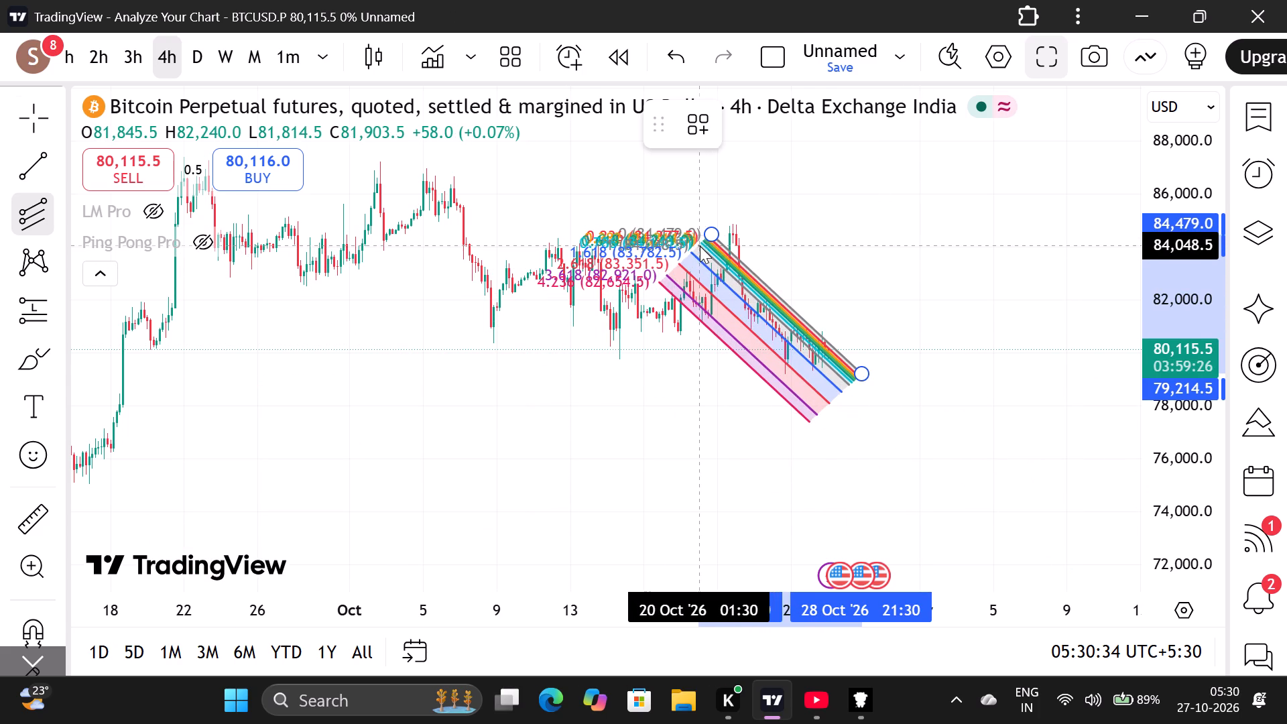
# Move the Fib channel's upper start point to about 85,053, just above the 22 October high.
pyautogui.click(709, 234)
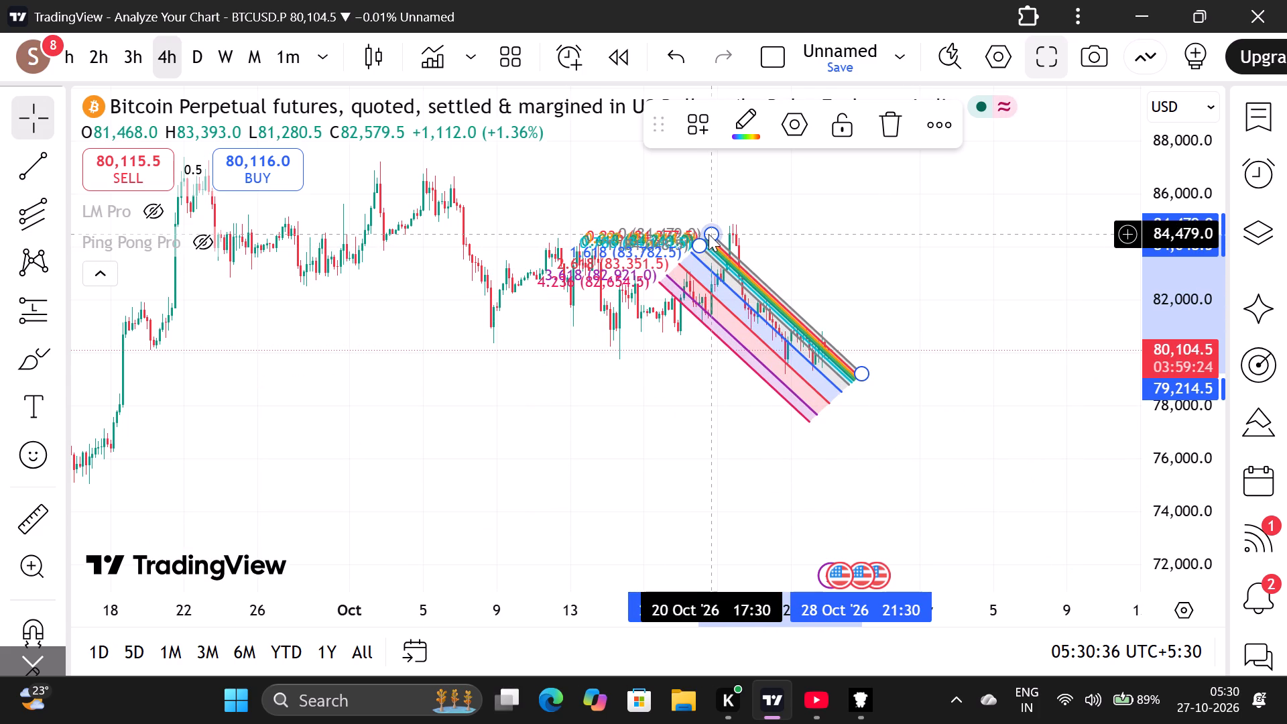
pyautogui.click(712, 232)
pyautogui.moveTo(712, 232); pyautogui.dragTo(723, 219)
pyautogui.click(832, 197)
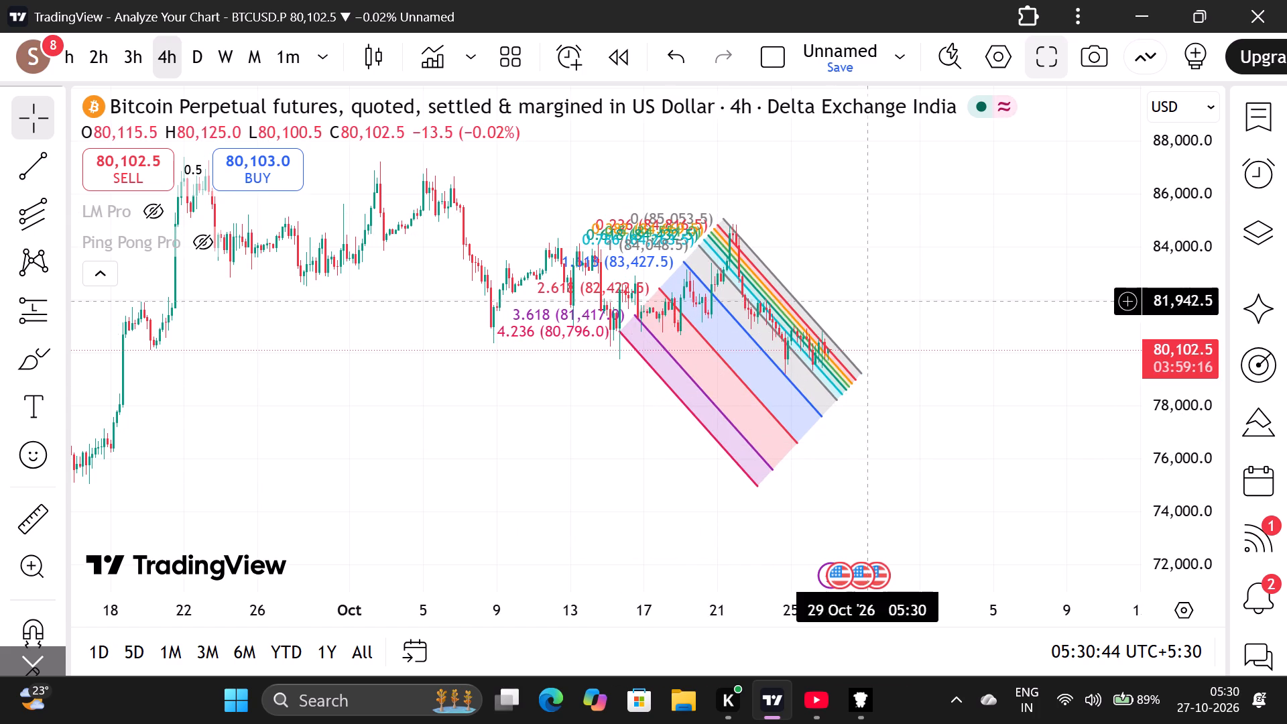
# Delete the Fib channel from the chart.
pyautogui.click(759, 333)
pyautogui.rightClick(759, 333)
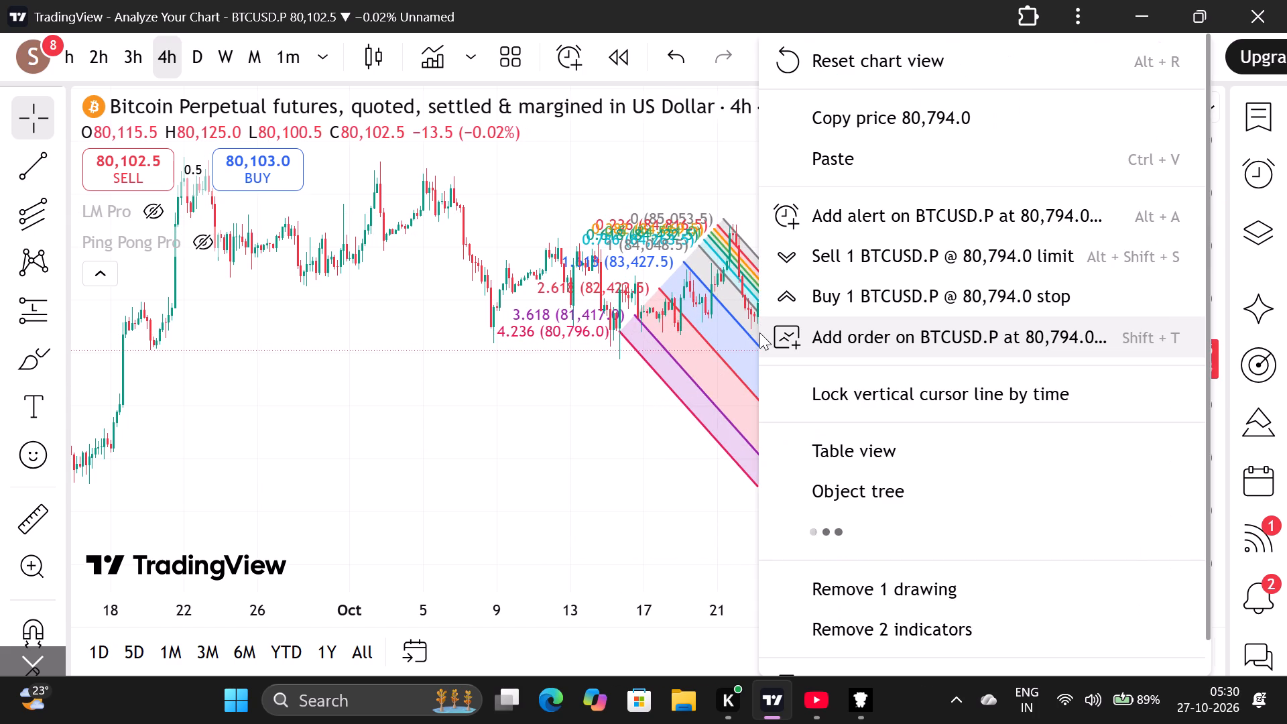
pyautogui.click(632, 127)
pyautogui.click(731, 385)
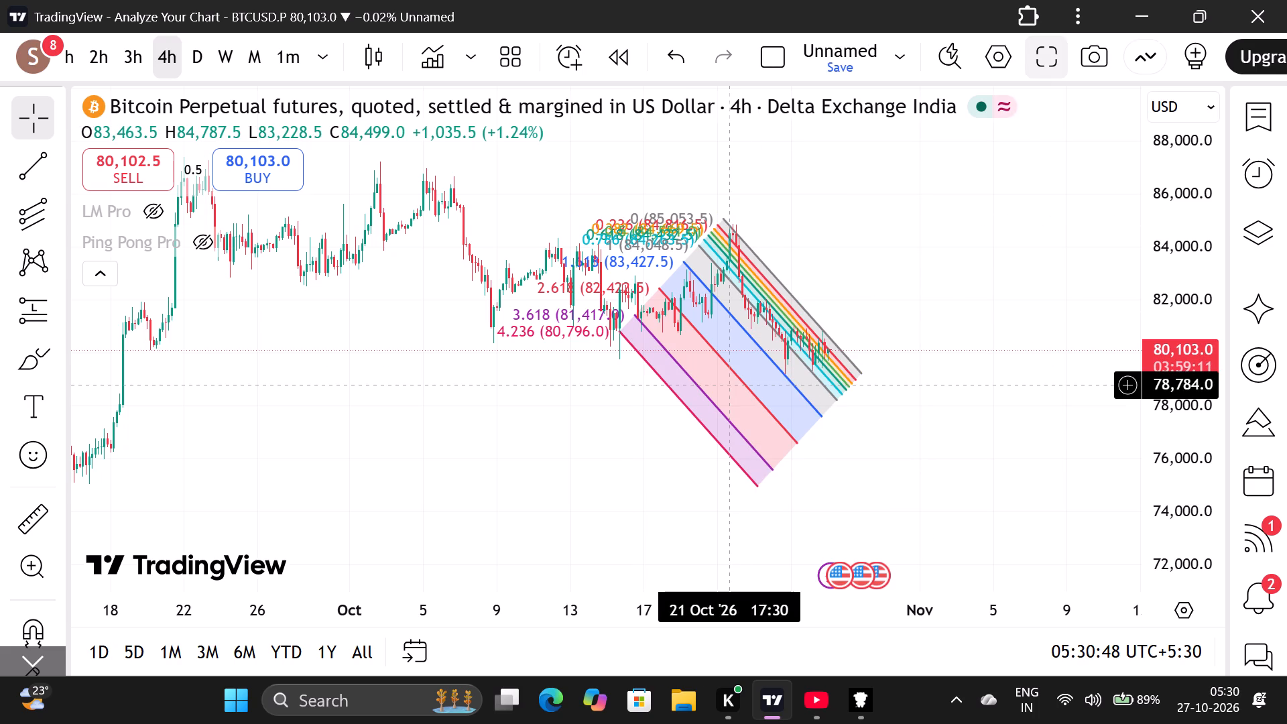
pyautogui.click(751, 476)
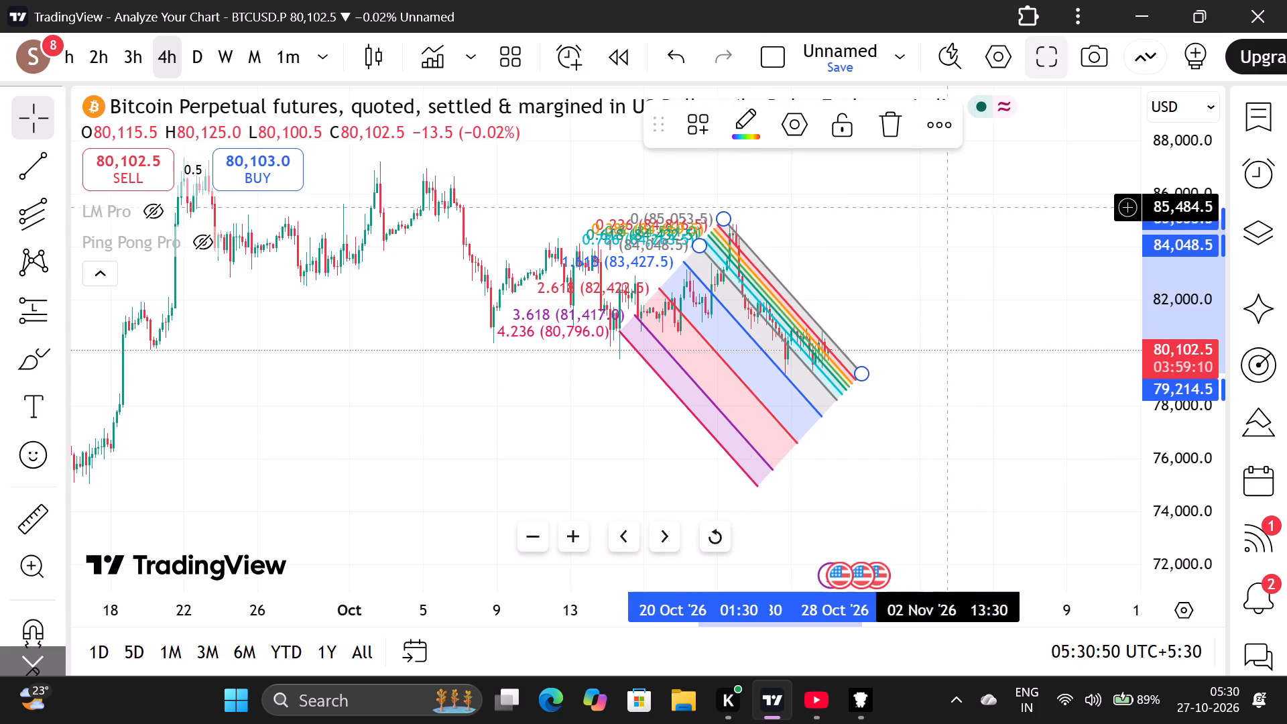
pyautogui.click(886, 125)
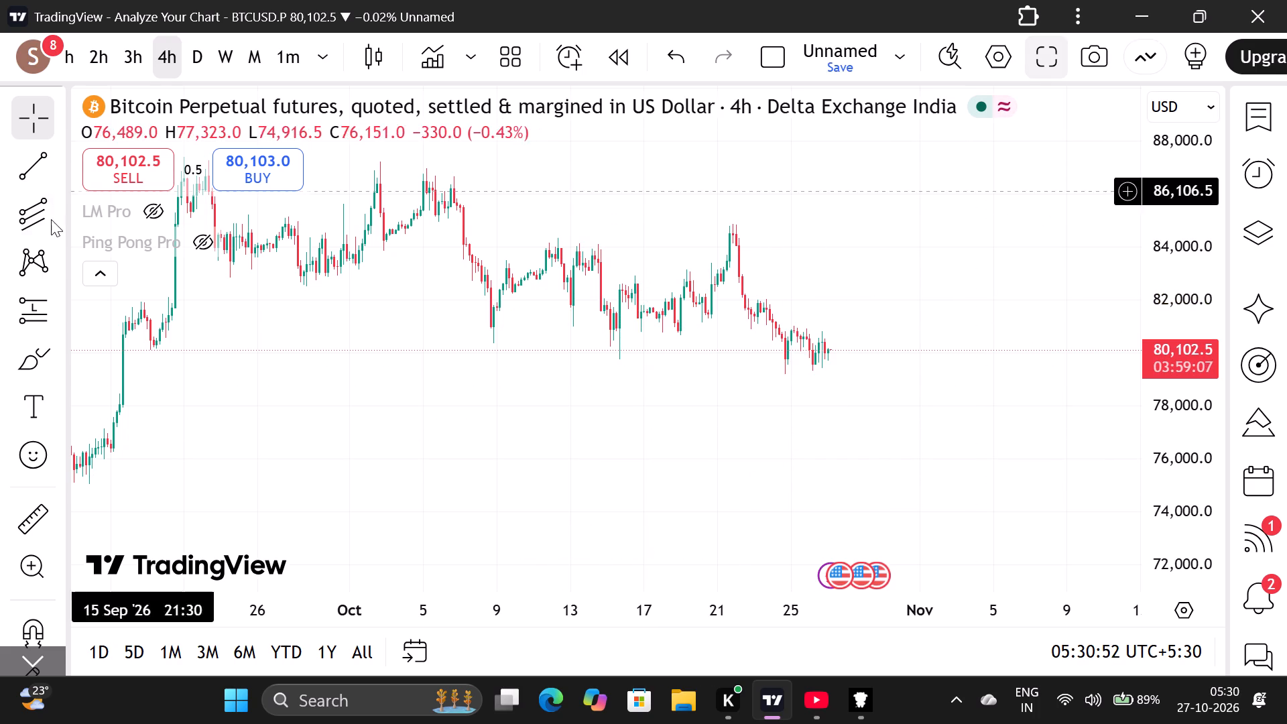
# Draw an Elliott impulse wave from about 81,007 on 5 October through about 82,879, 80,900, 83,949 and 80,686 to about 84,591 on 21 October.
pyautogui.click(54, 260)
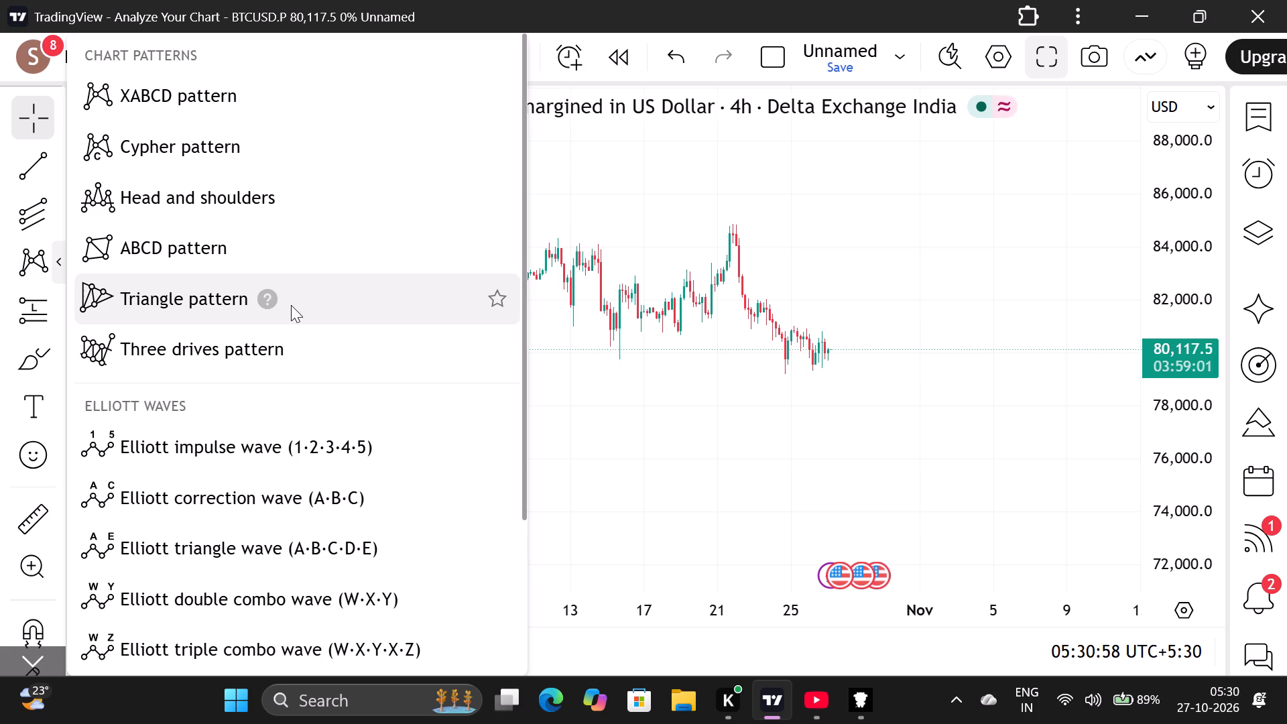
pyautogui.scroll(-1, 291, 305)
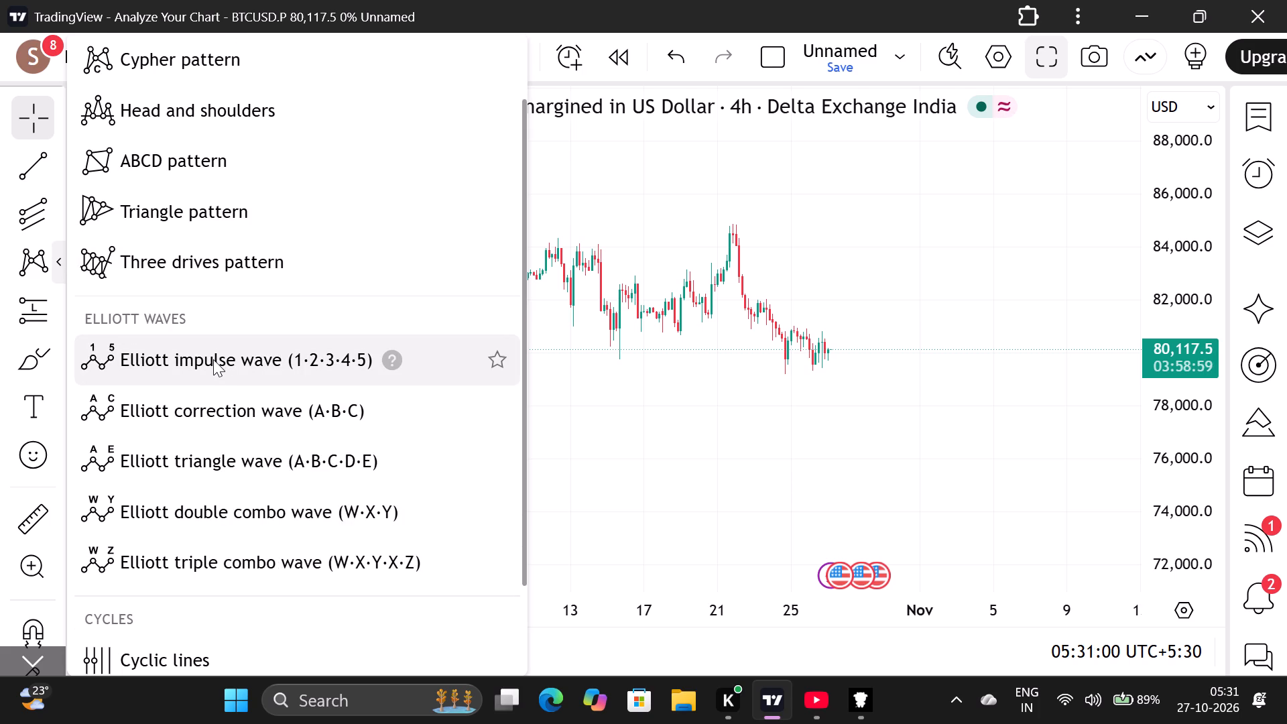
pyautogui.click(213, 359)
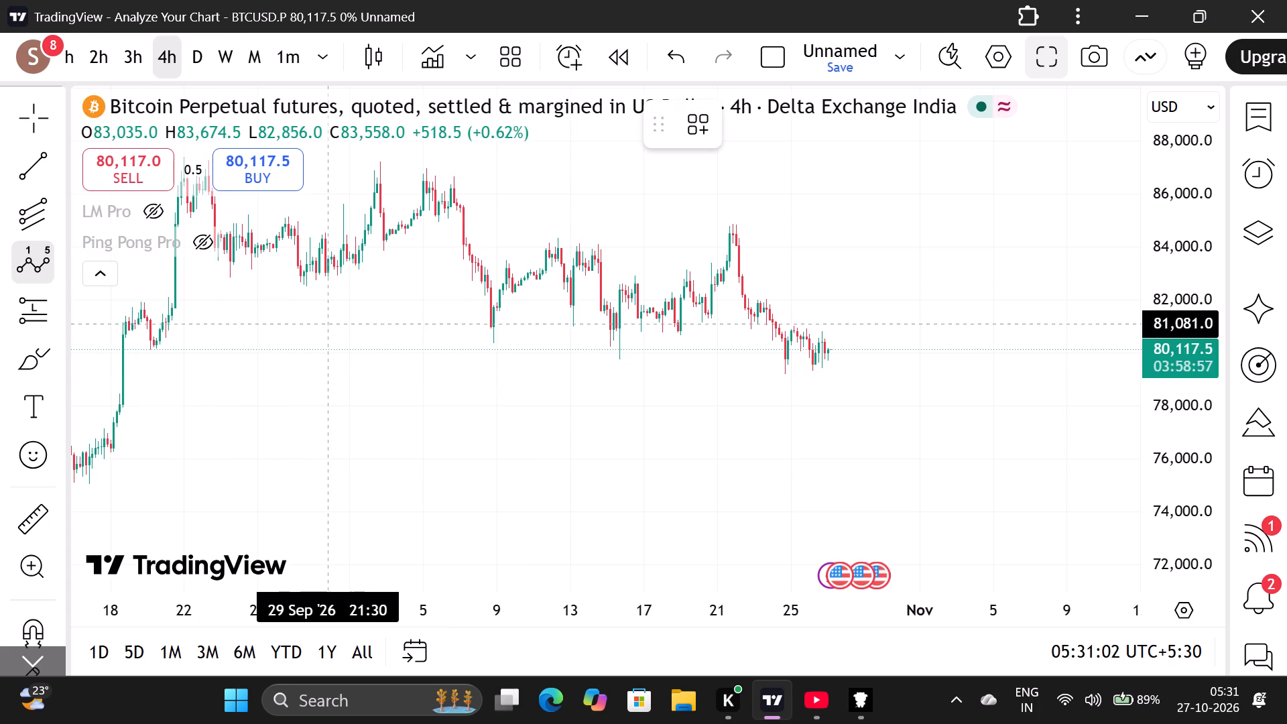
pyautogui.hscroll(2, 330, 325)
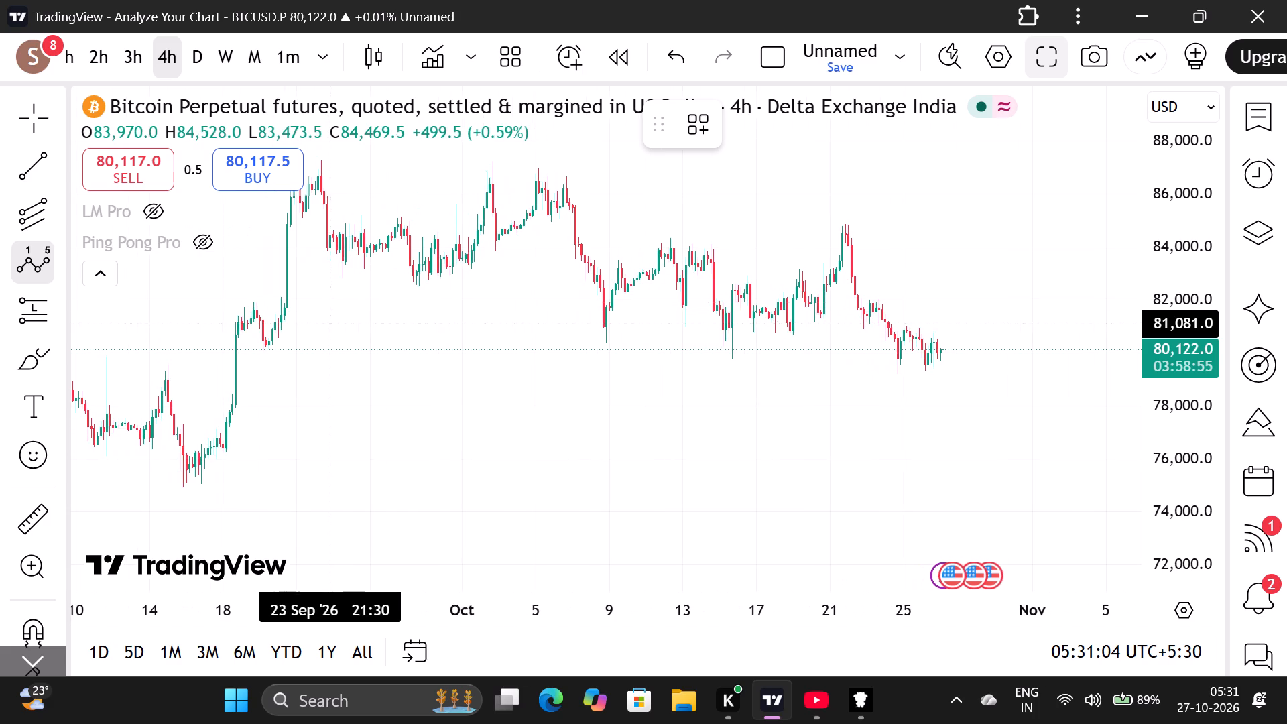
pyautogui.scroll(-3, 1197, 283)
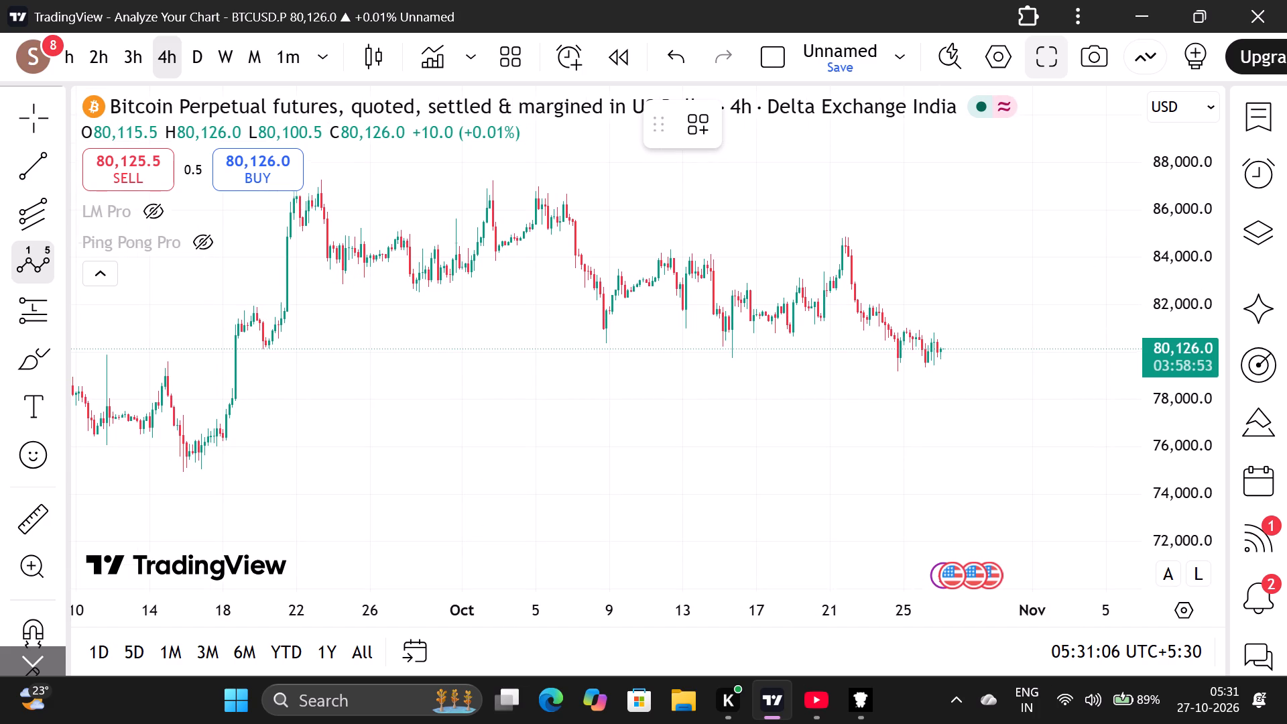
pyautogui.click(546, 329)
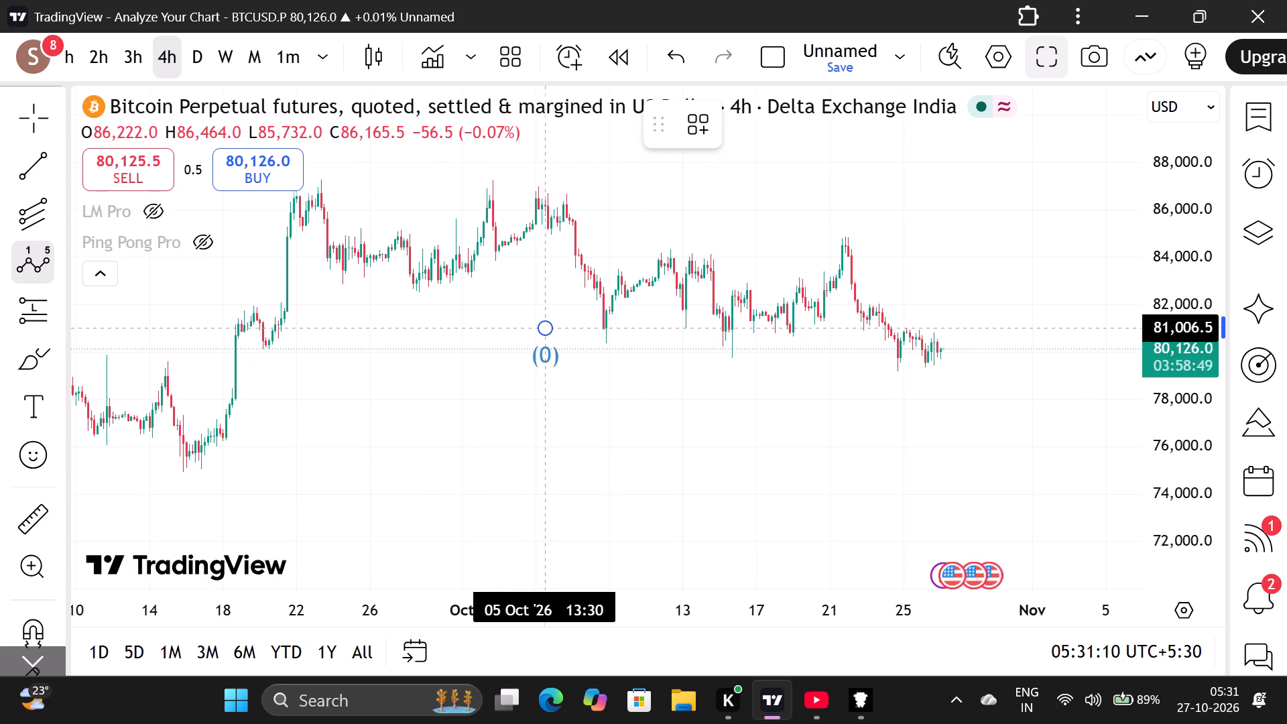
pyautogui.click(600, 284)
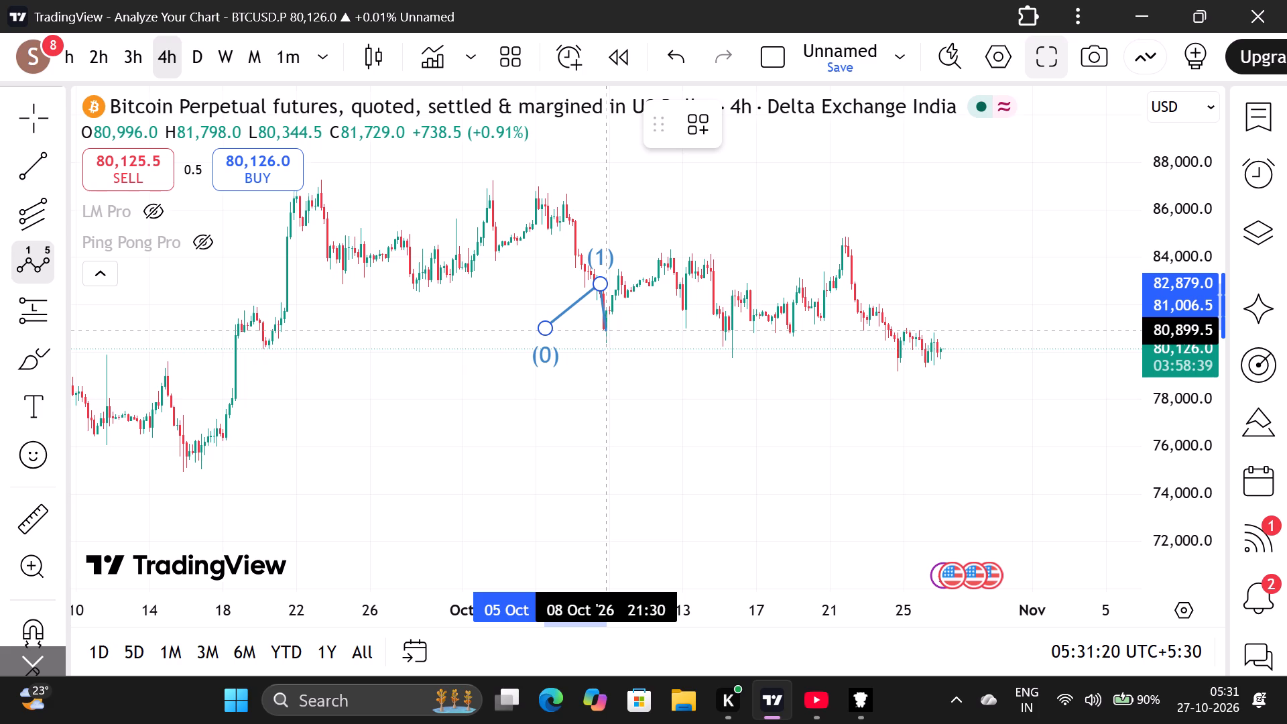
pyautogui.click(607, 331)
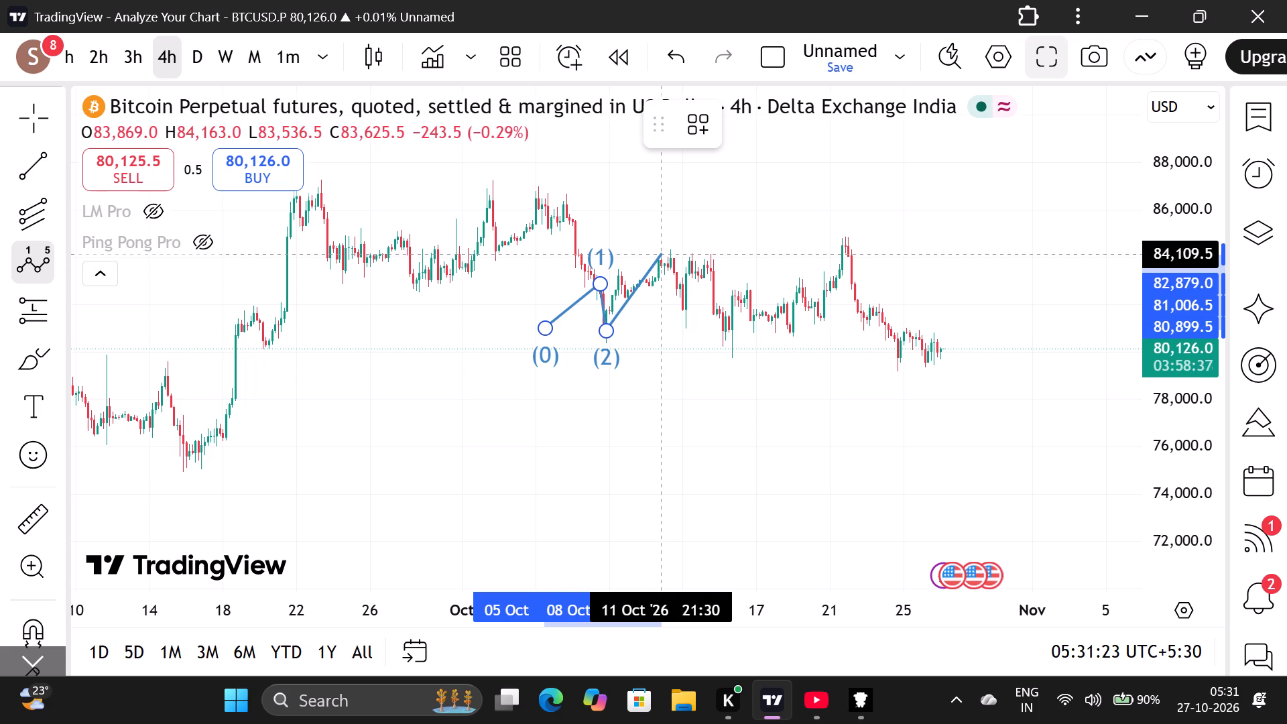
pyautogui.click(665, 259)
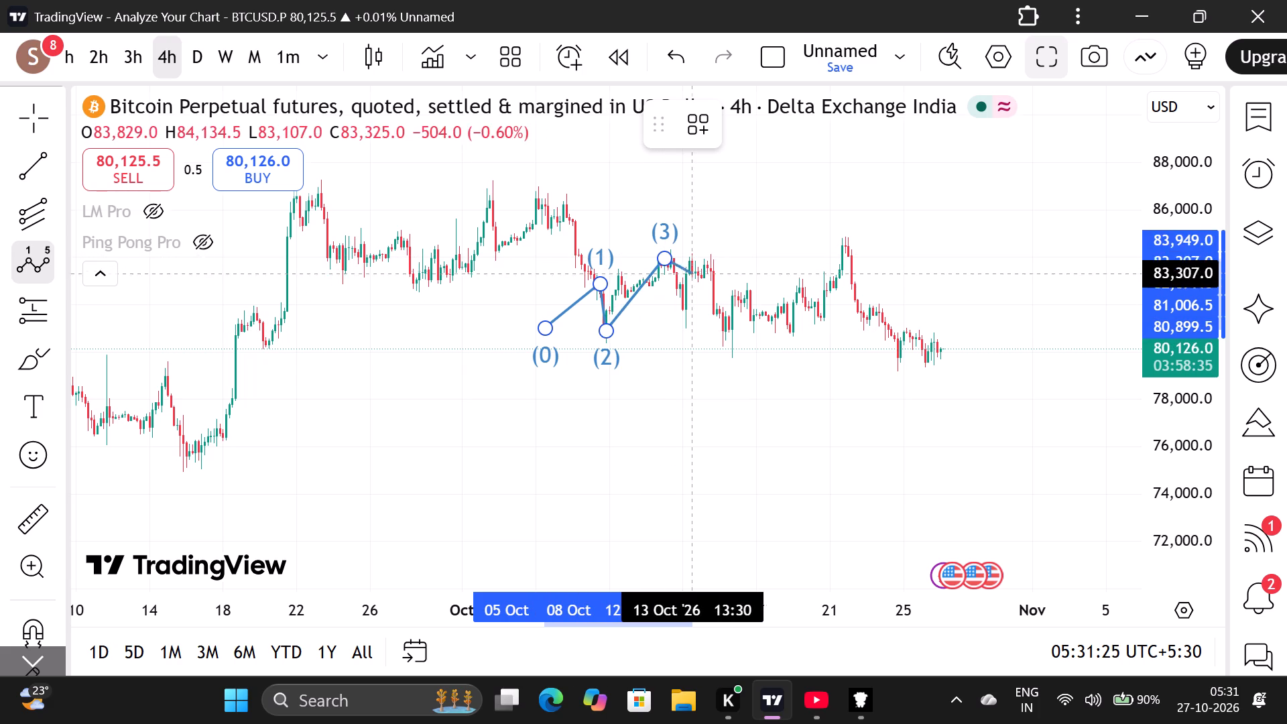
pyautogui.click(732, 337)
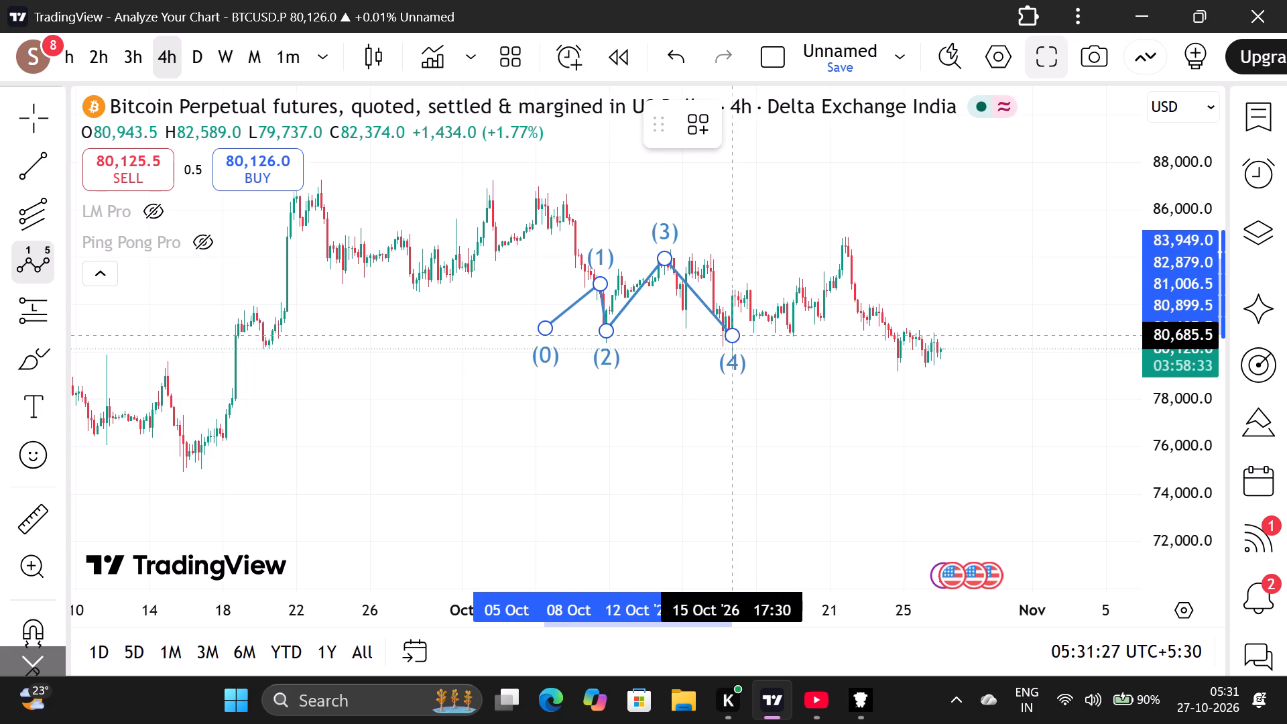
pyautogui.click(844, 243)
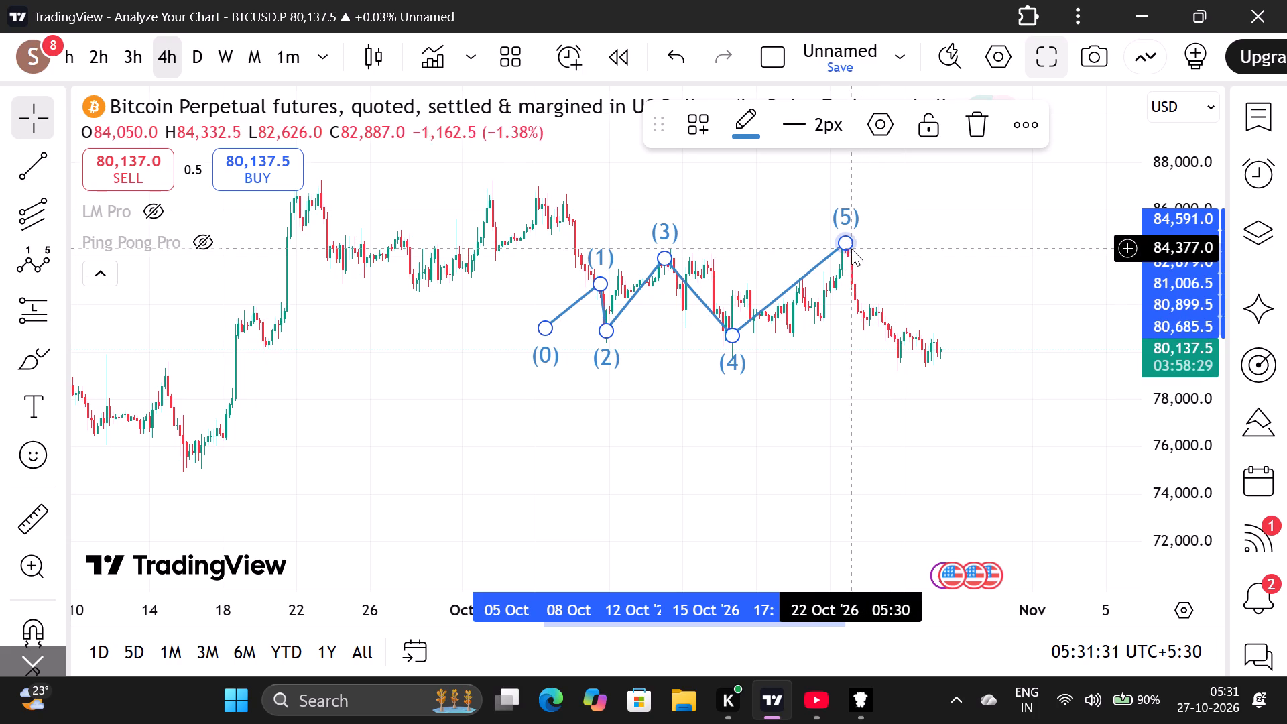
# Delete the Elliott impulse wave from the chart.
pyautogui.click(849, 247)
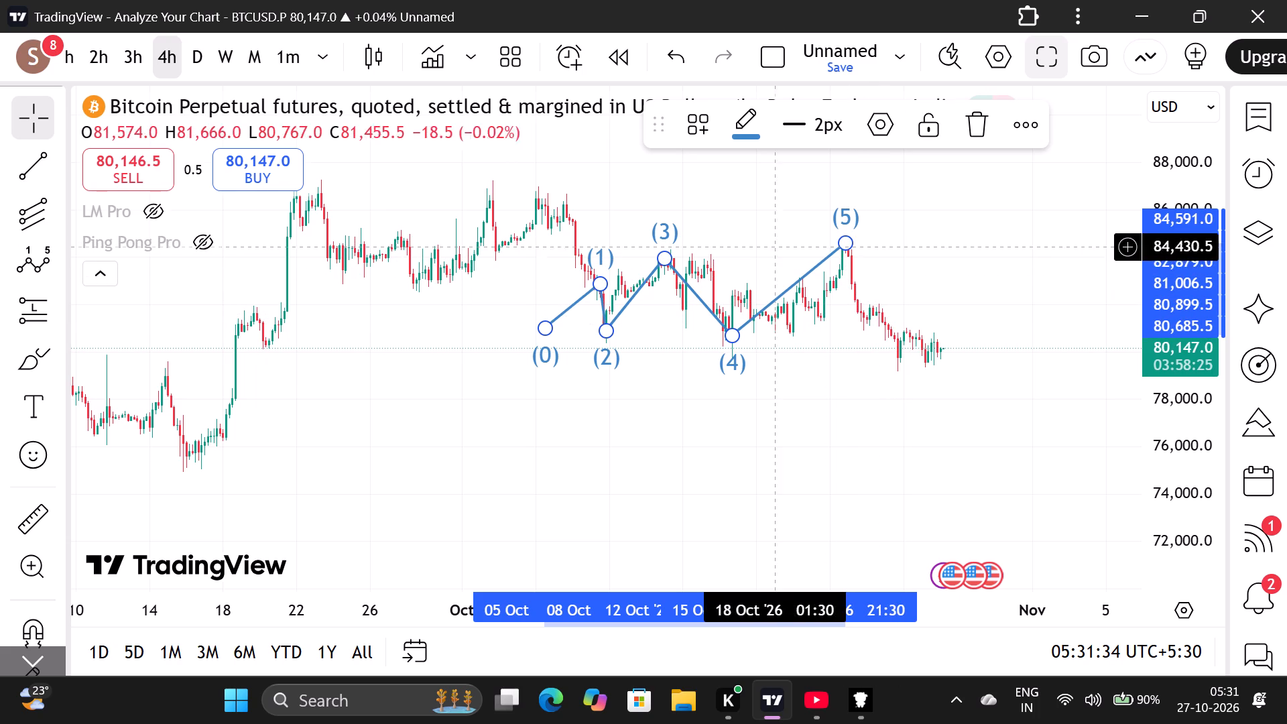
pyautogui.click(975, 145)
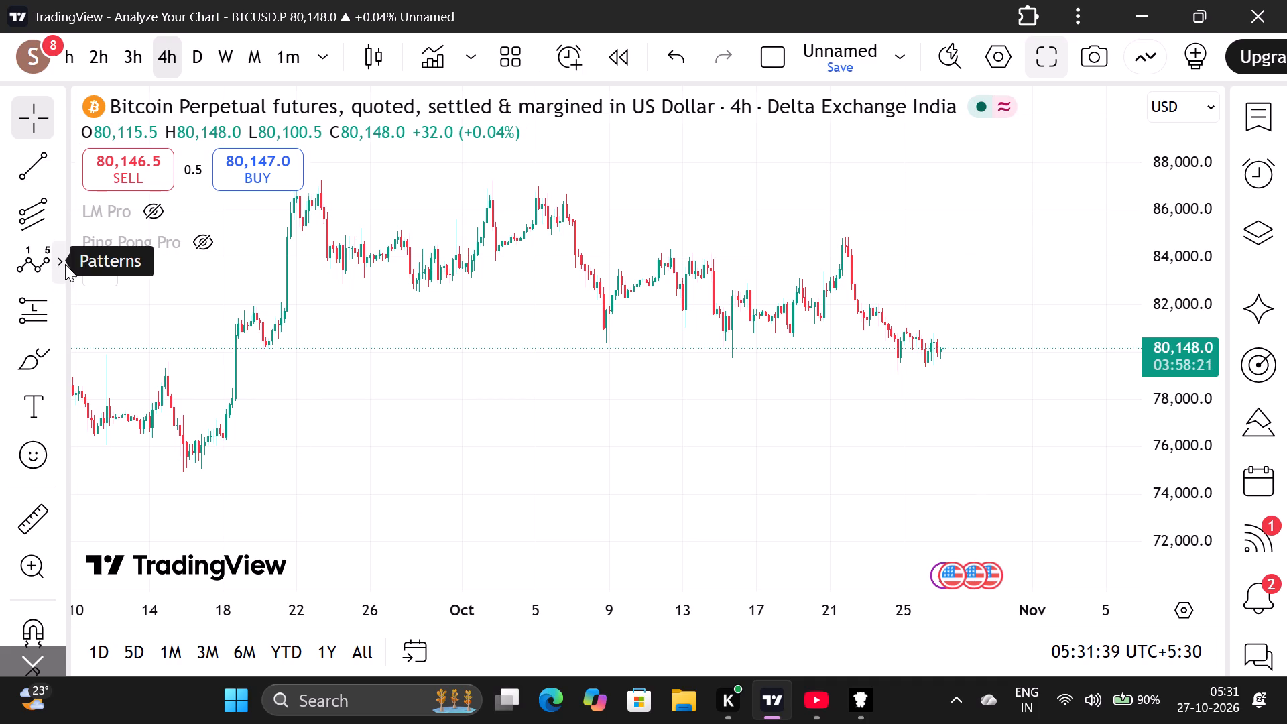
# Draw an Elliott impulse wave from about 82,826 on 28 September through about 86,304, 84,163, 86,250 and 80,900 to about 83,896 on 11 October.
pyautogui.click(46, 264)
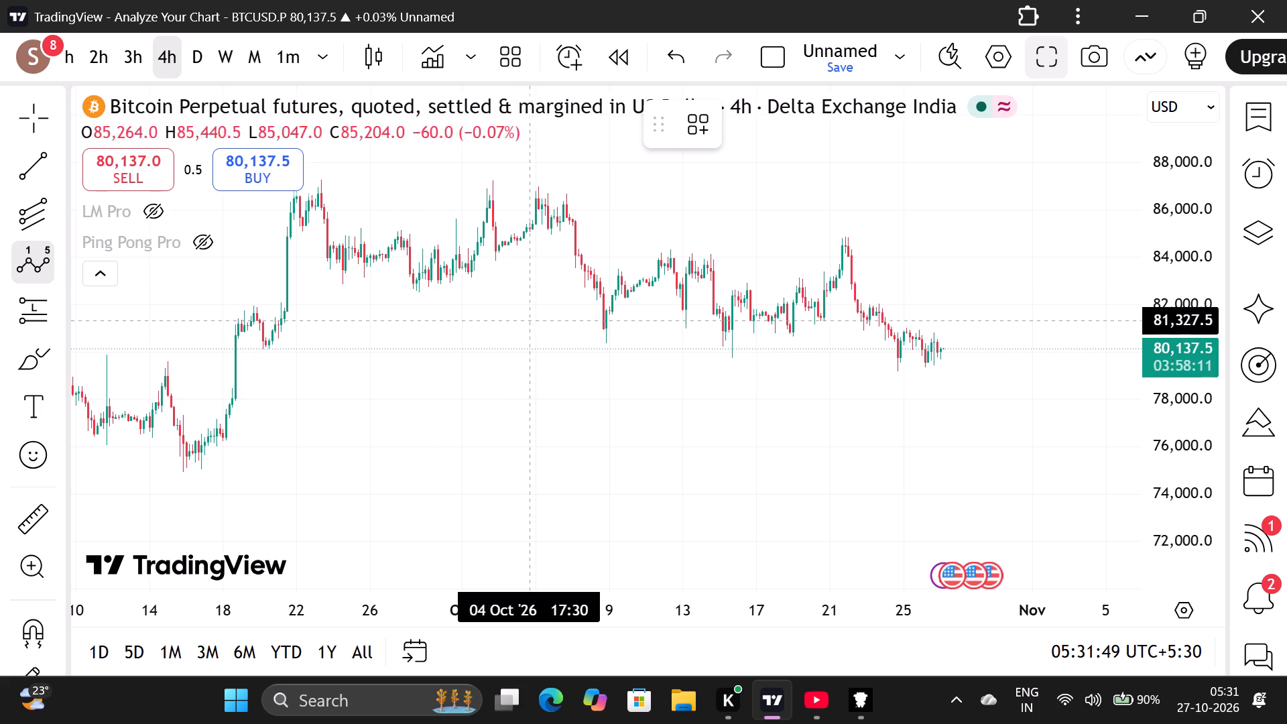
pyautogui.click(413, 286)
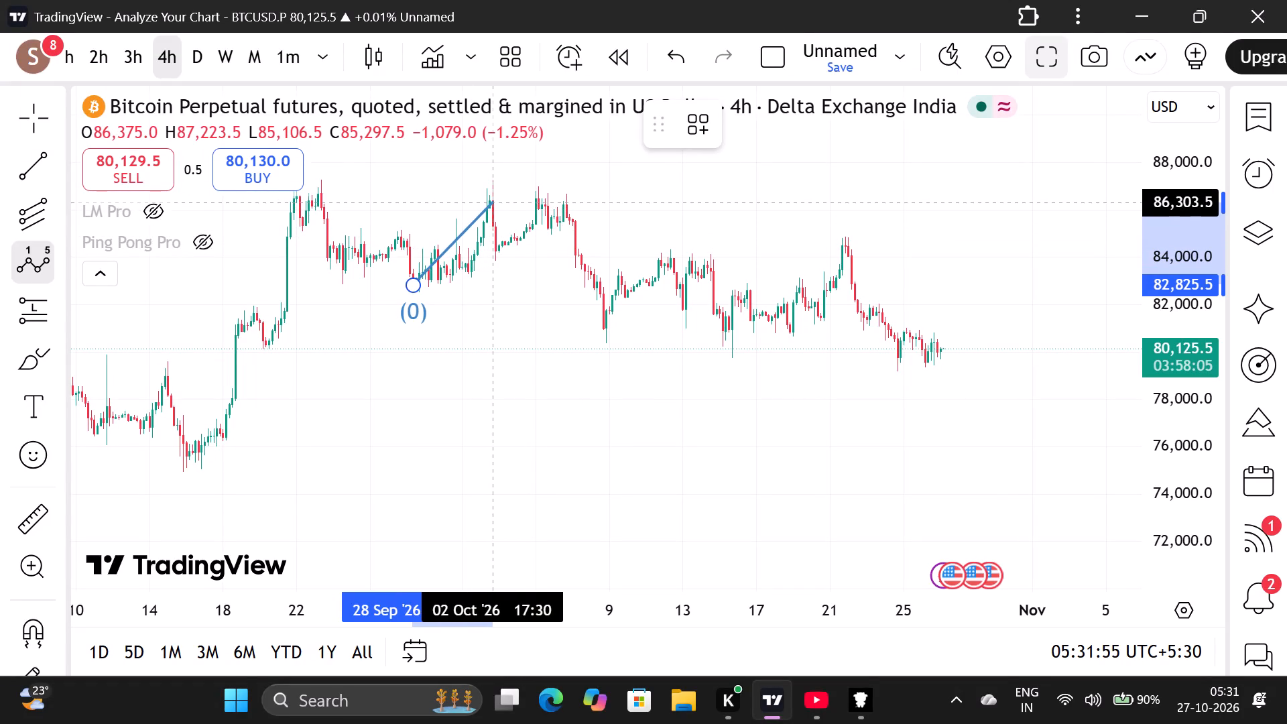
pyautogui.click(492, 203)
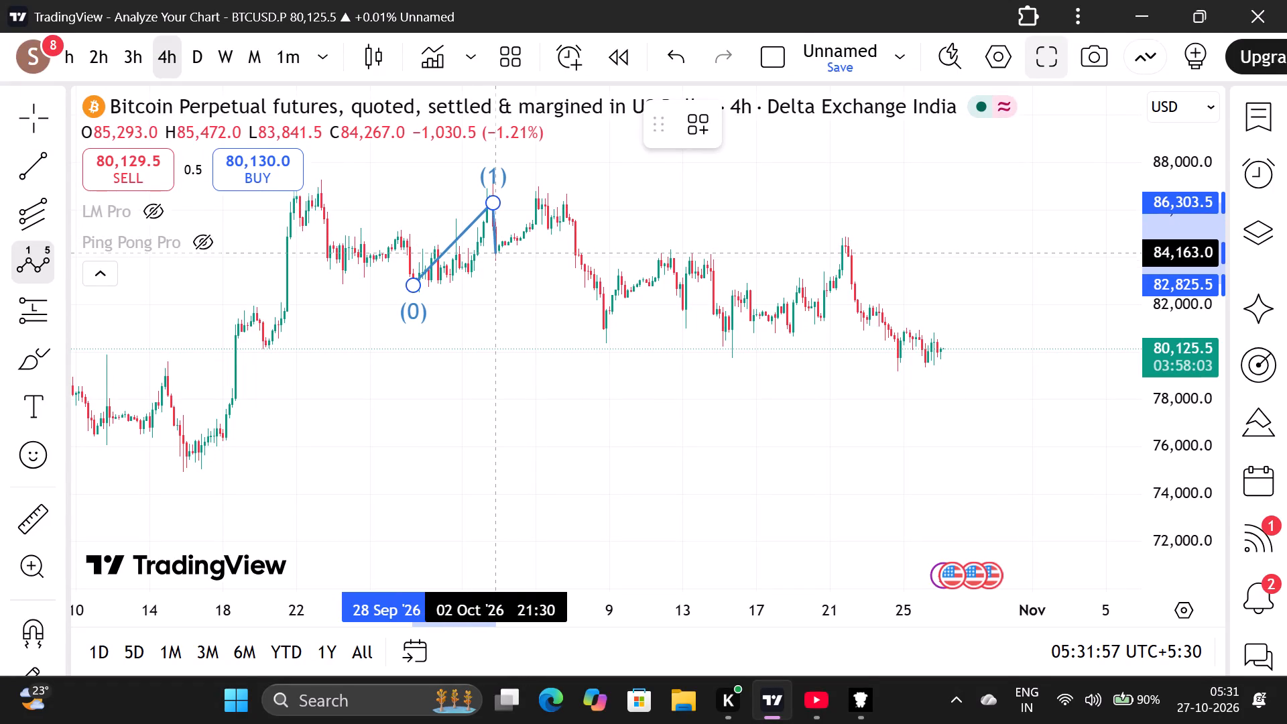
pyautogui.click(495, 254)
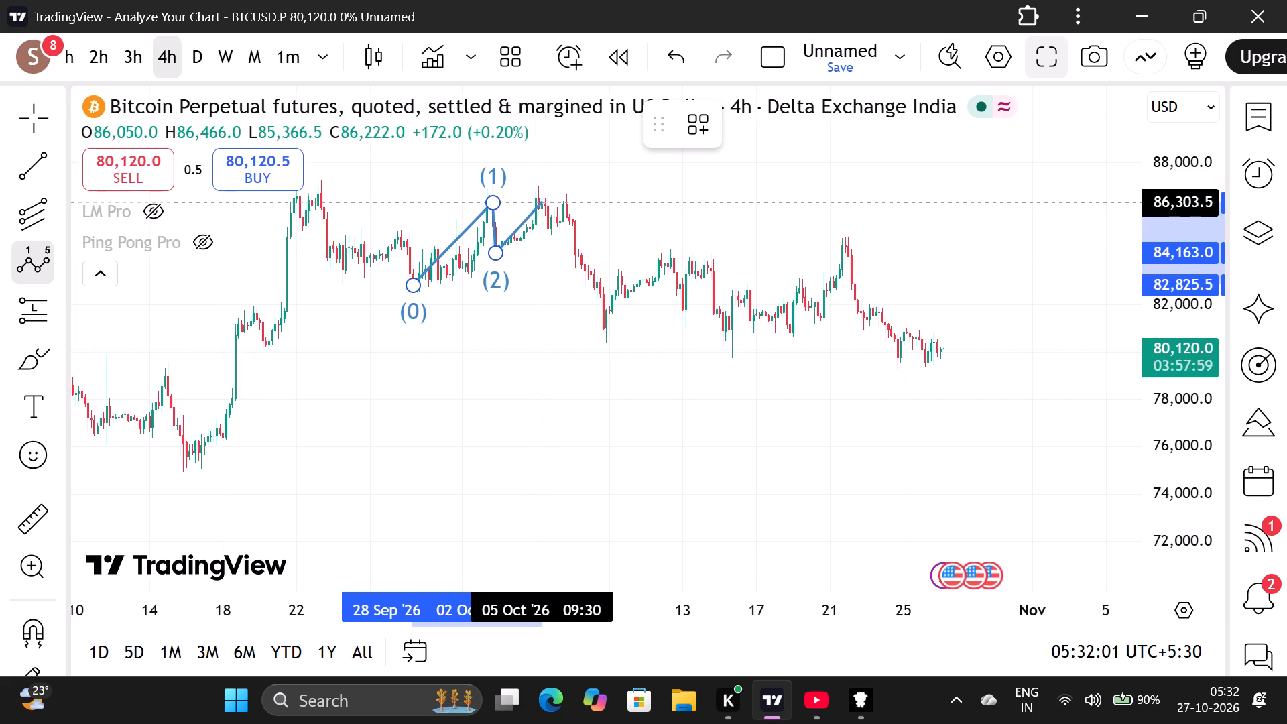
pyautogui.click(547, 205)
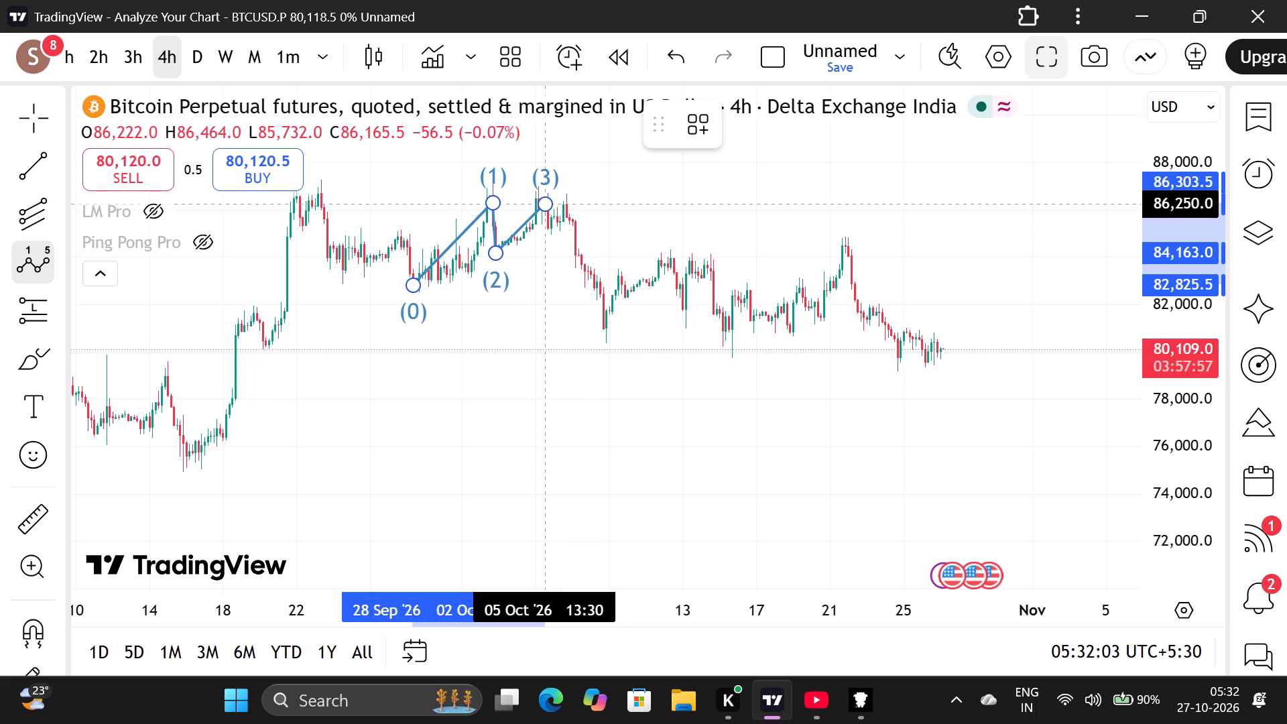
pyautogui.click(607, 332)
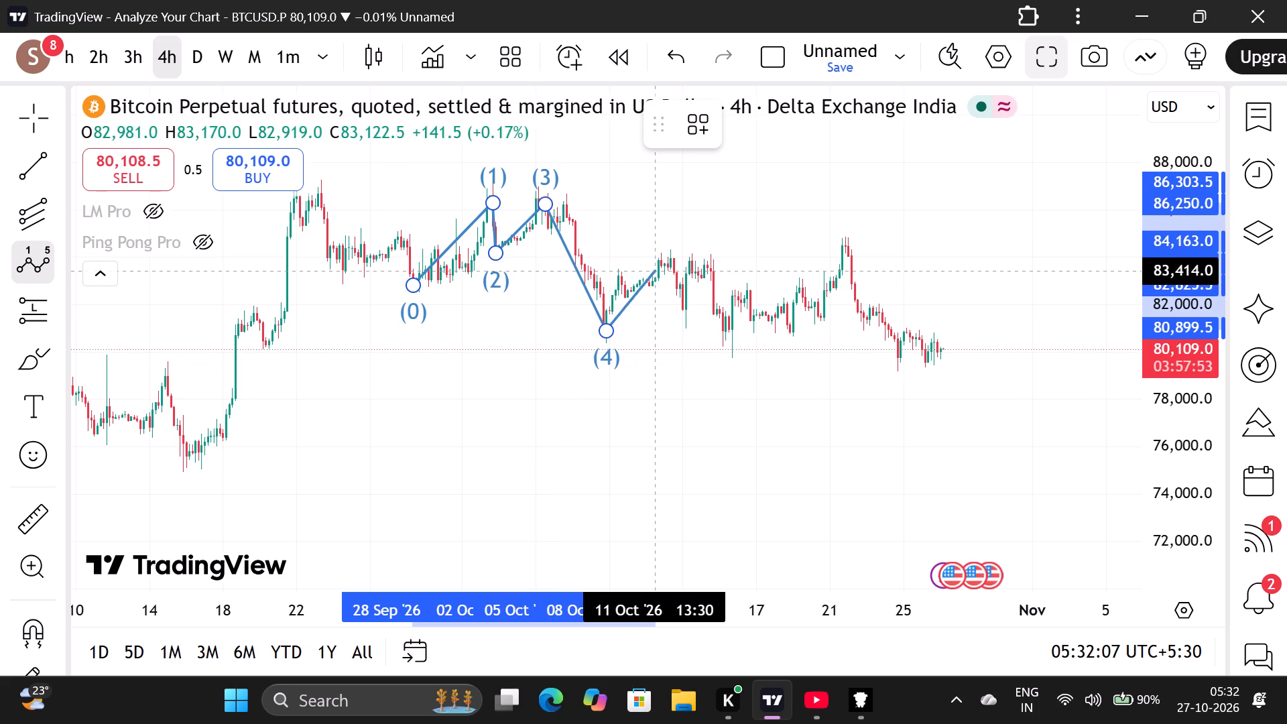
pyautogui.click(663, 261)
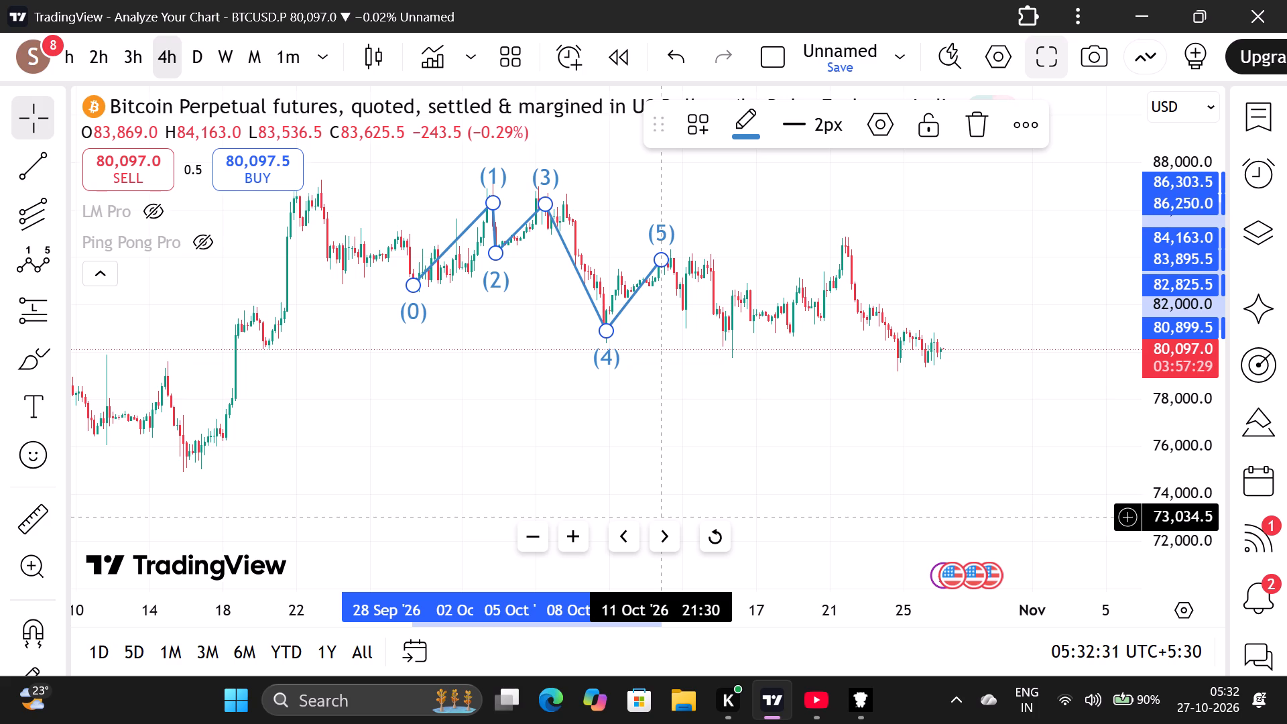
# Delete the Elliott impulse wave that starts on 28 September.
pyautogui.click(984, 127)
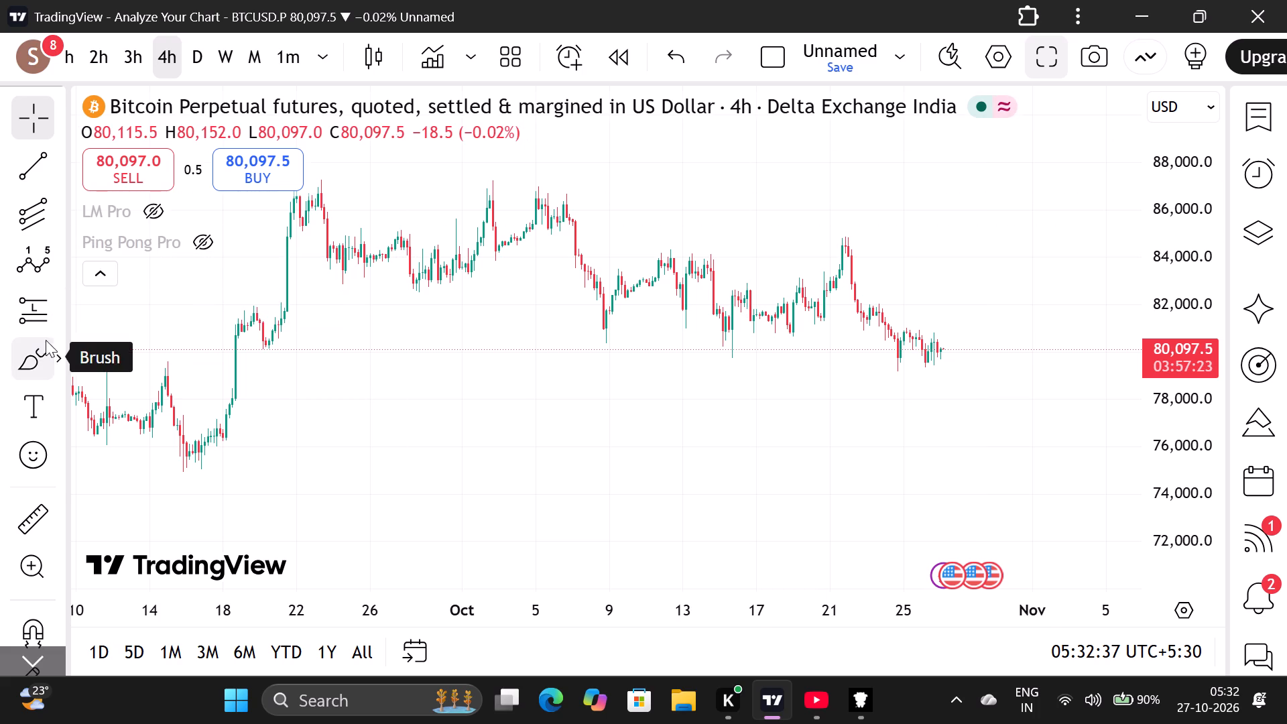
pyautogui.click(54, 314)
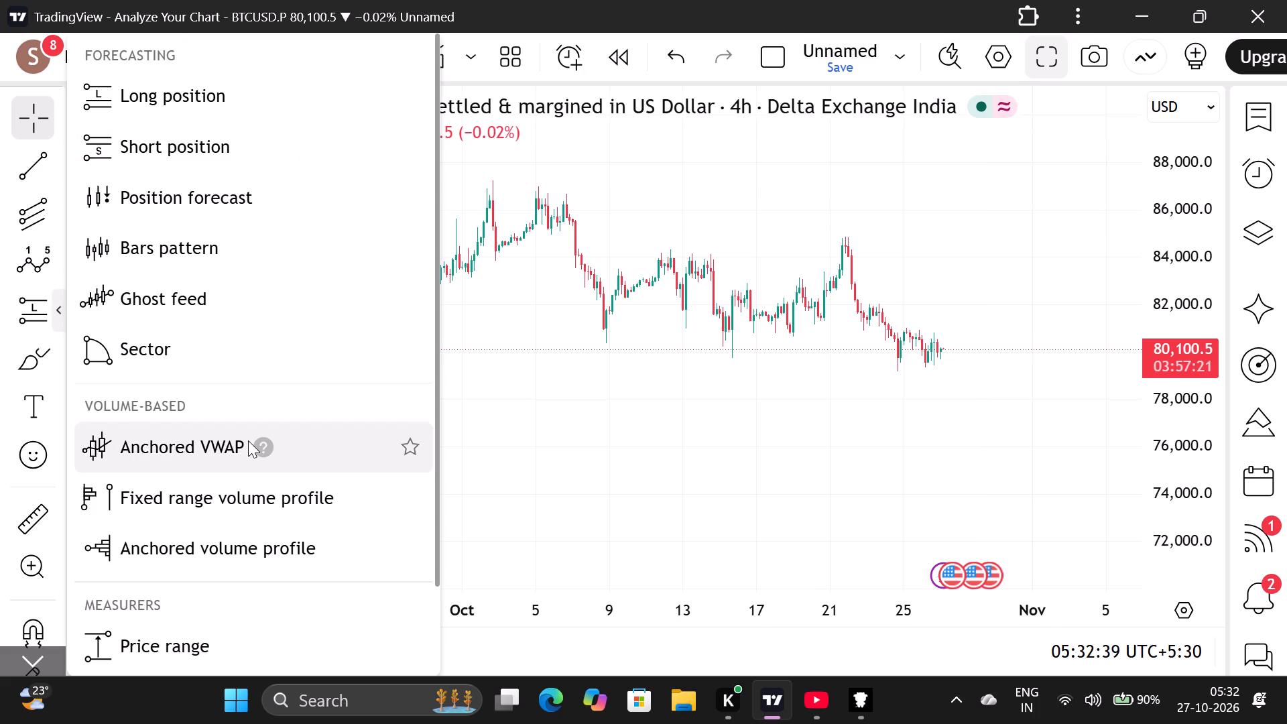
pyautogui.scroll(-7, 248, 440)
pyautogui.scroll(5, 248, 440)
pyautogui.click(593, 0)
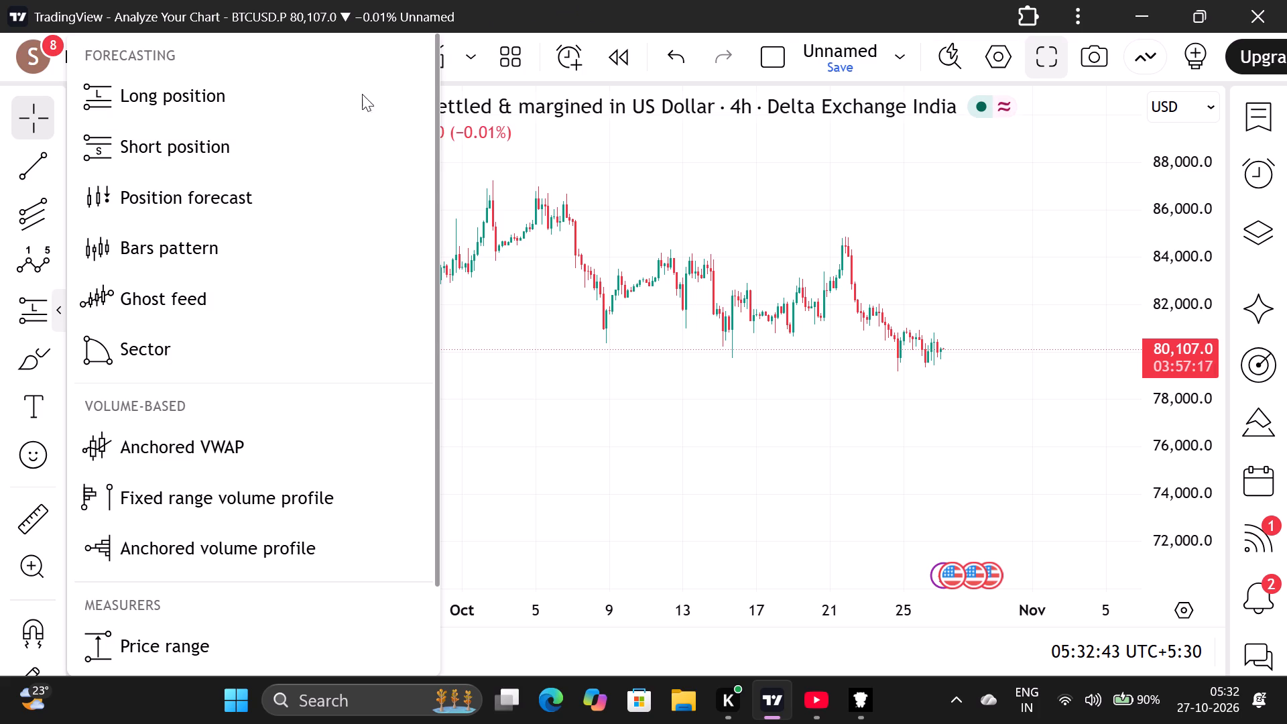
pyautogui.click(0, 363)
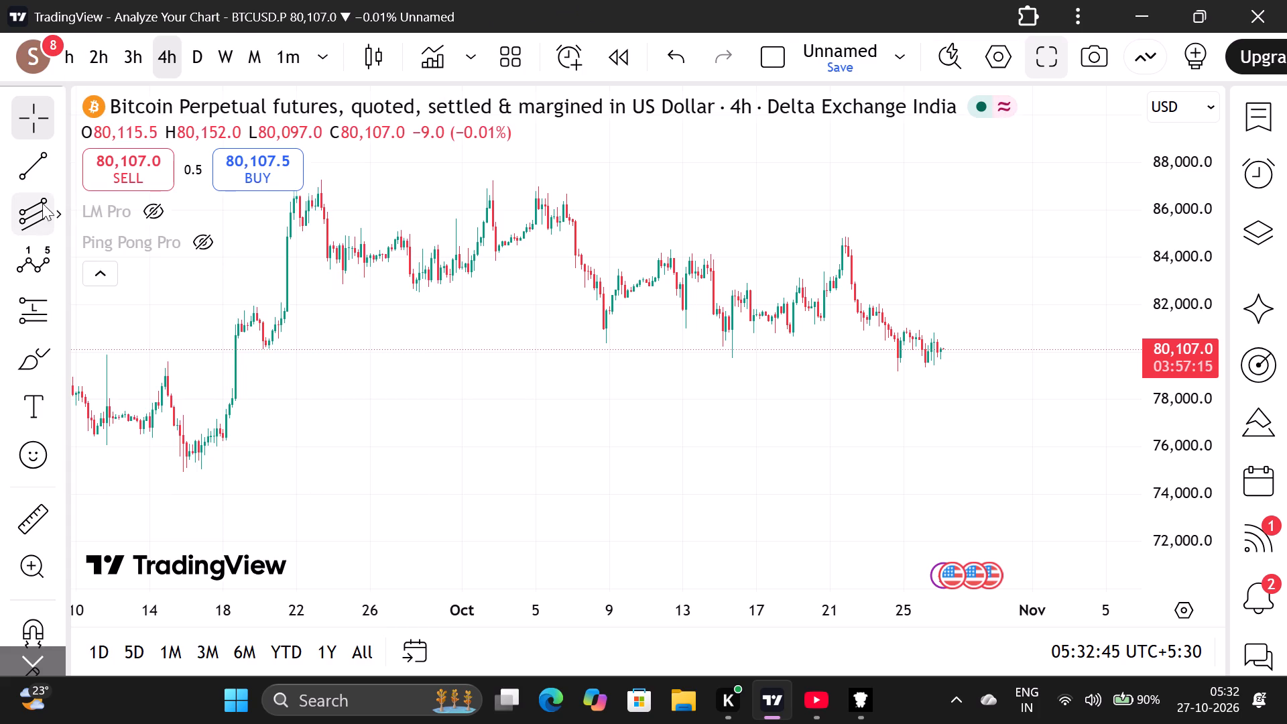
# Draw a descending parallel channel from about 84,538 on 21 October to about 79,776 on 27 October, with its lower line ending at about 77,359.
pyautogui.click(53, 162)
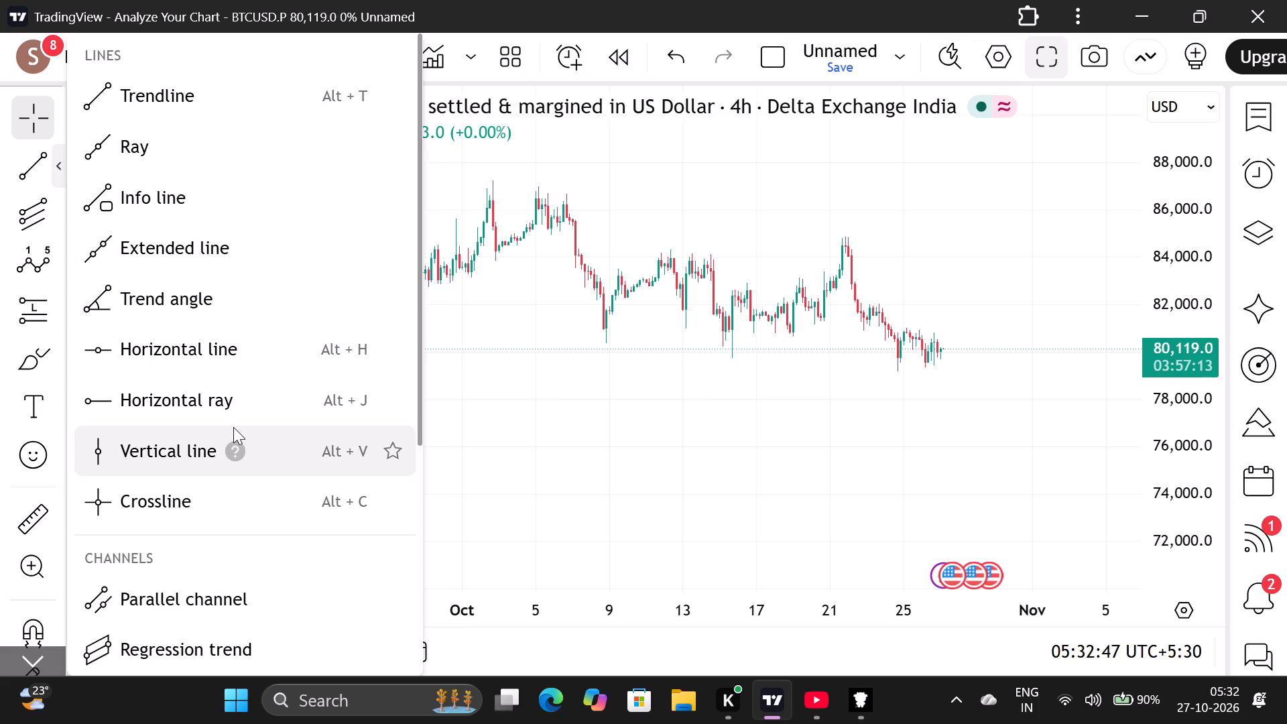
pyautogui.scroll(-3, 233, 427)
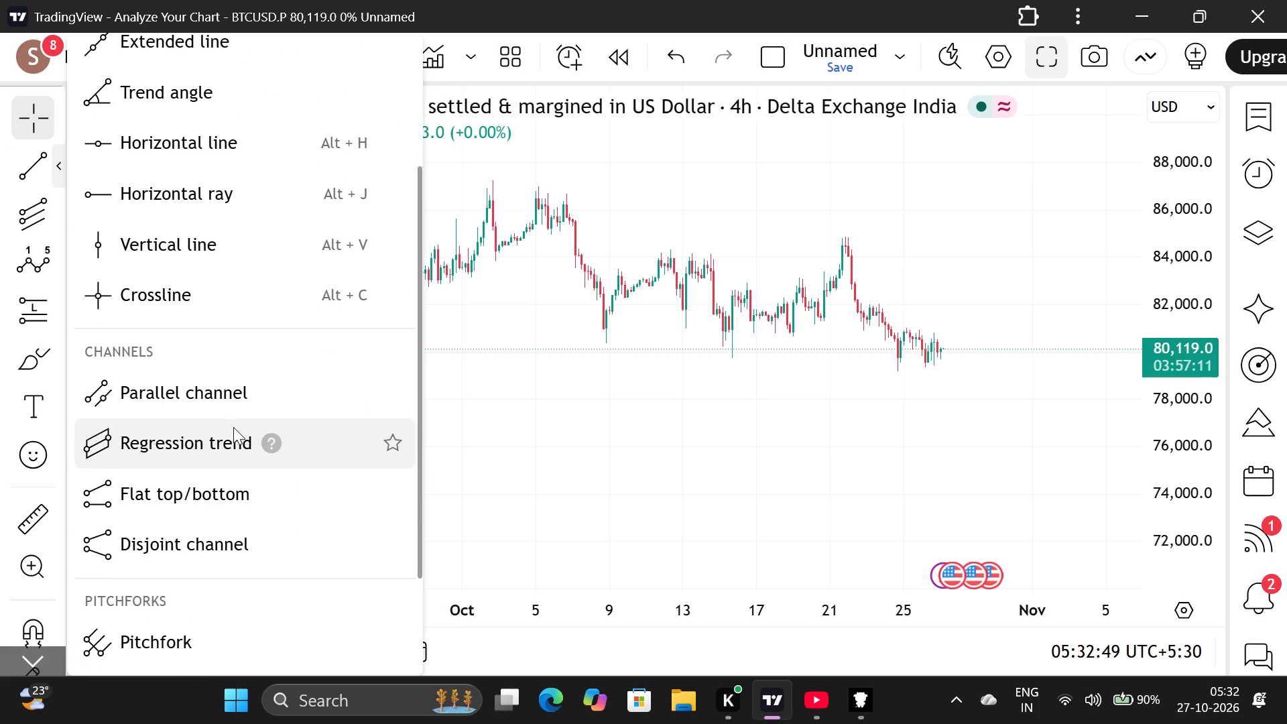
pyautogui.click(202, 386)
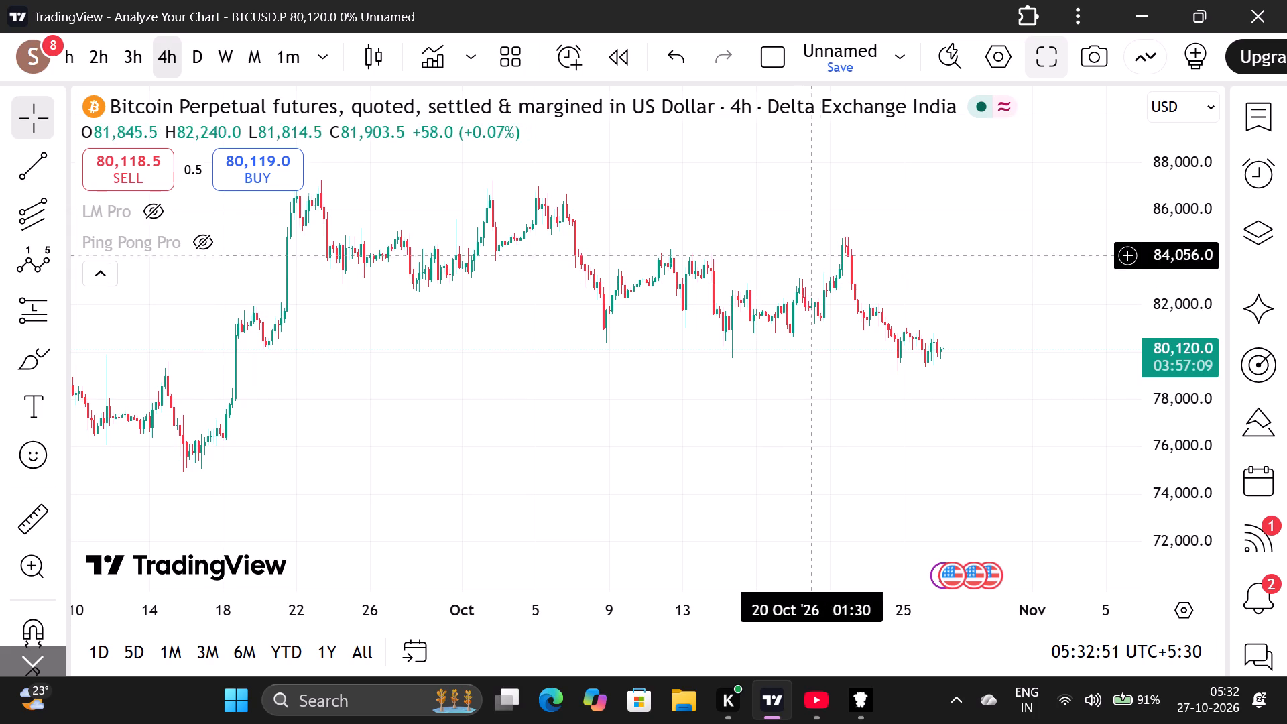
pyautogui.click(847, 245)
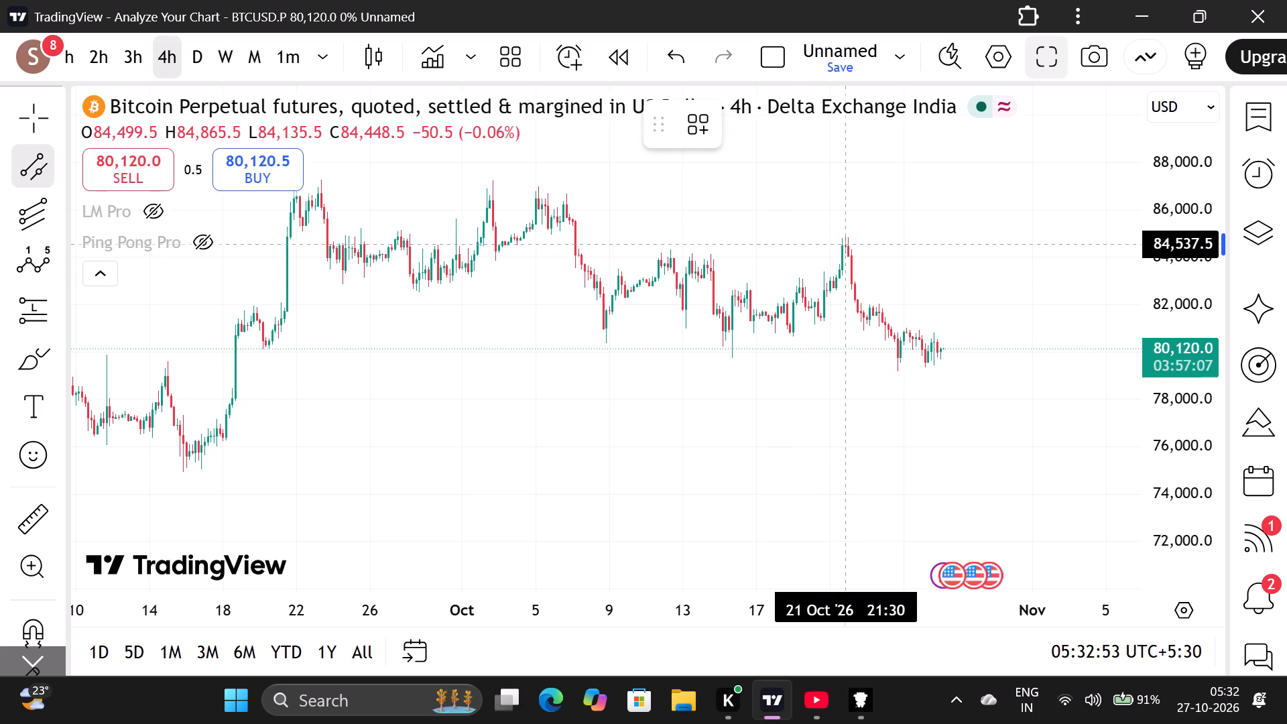
pyautogui.click(951, 358)
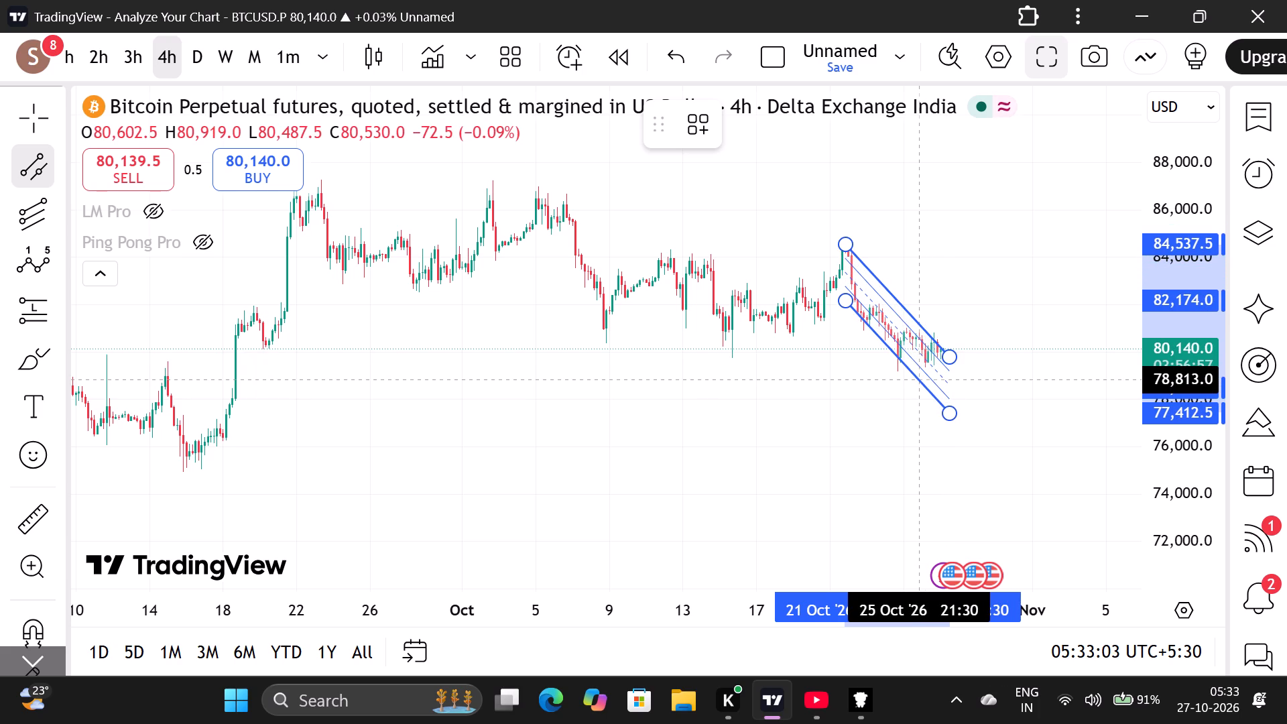
pyautogui.click(918, 382)
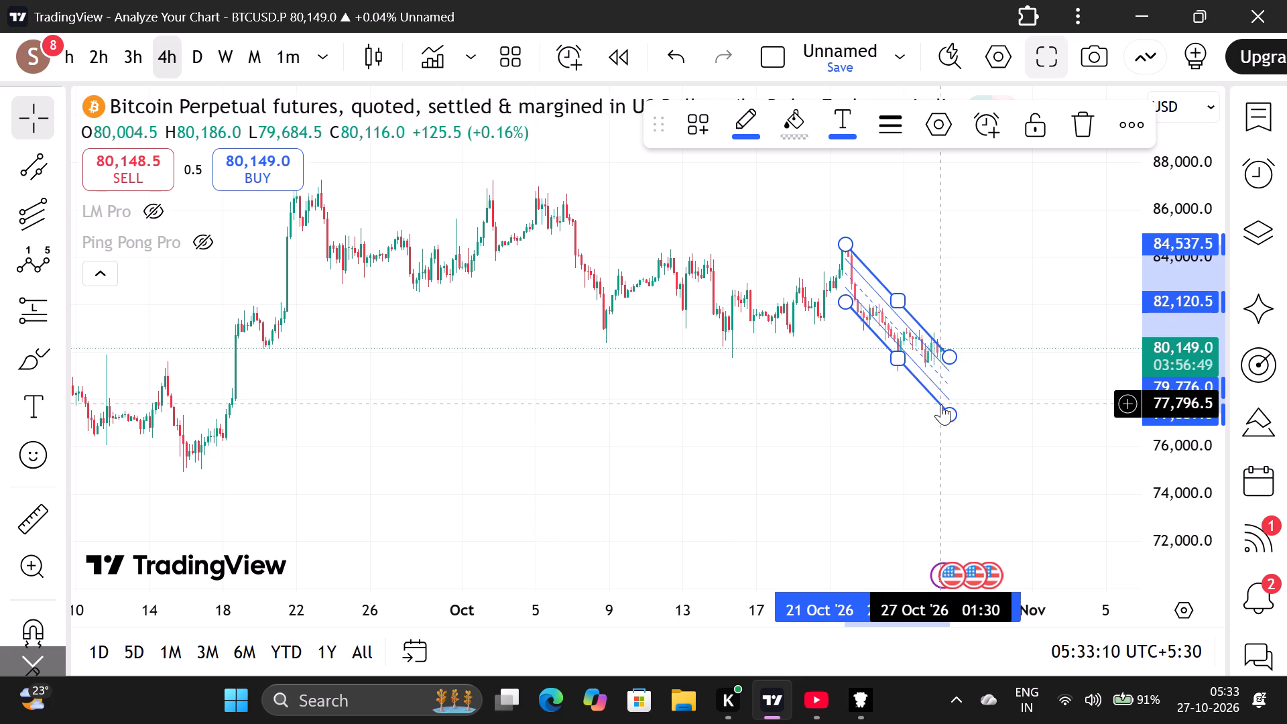
pyautogui.click(992, 267)
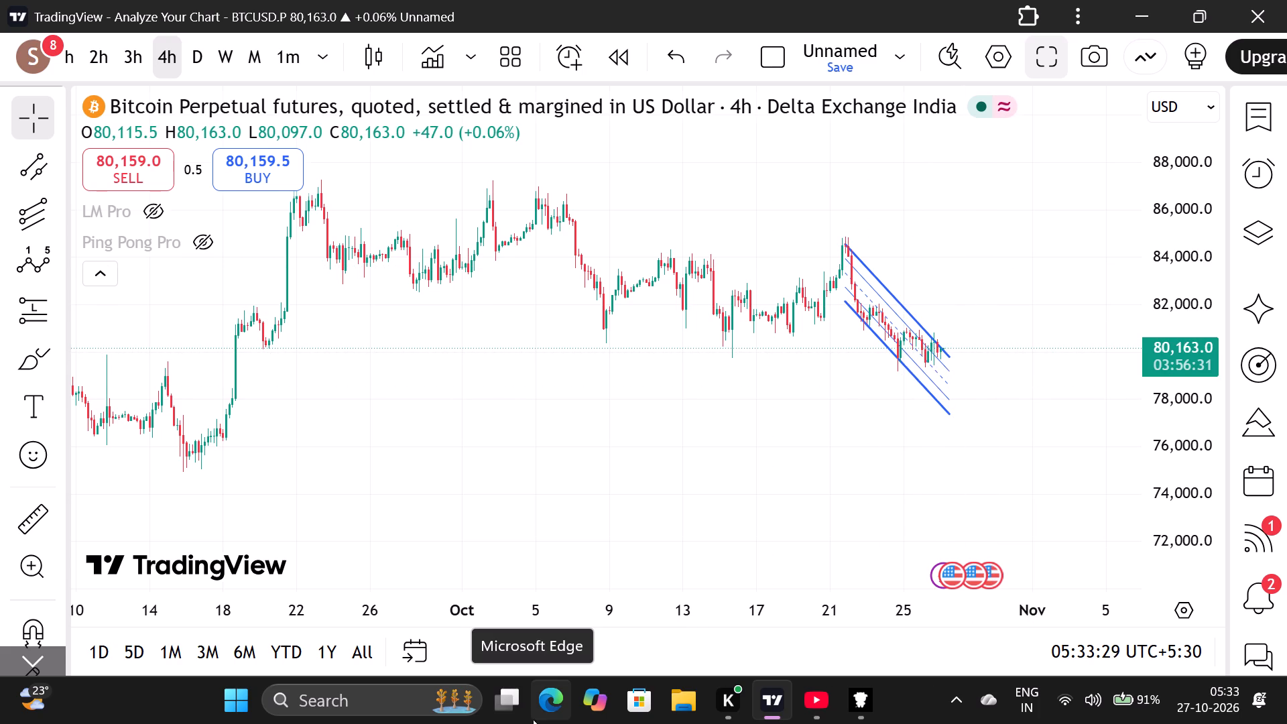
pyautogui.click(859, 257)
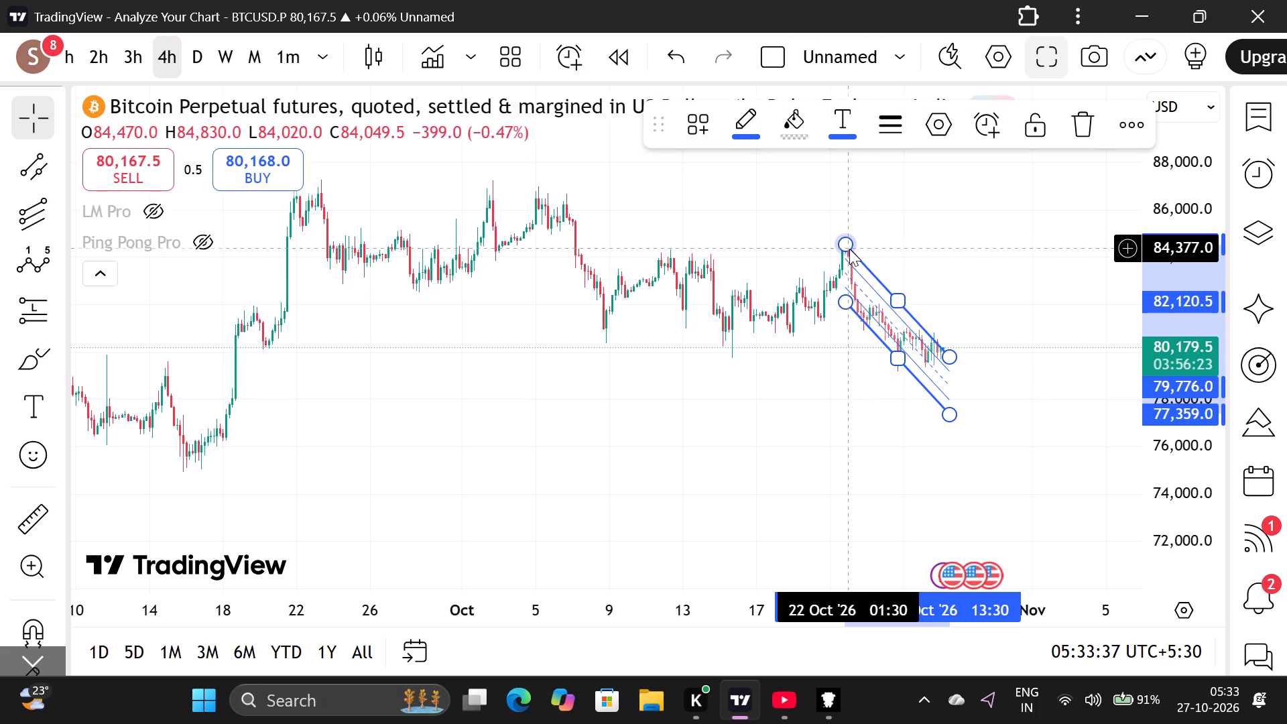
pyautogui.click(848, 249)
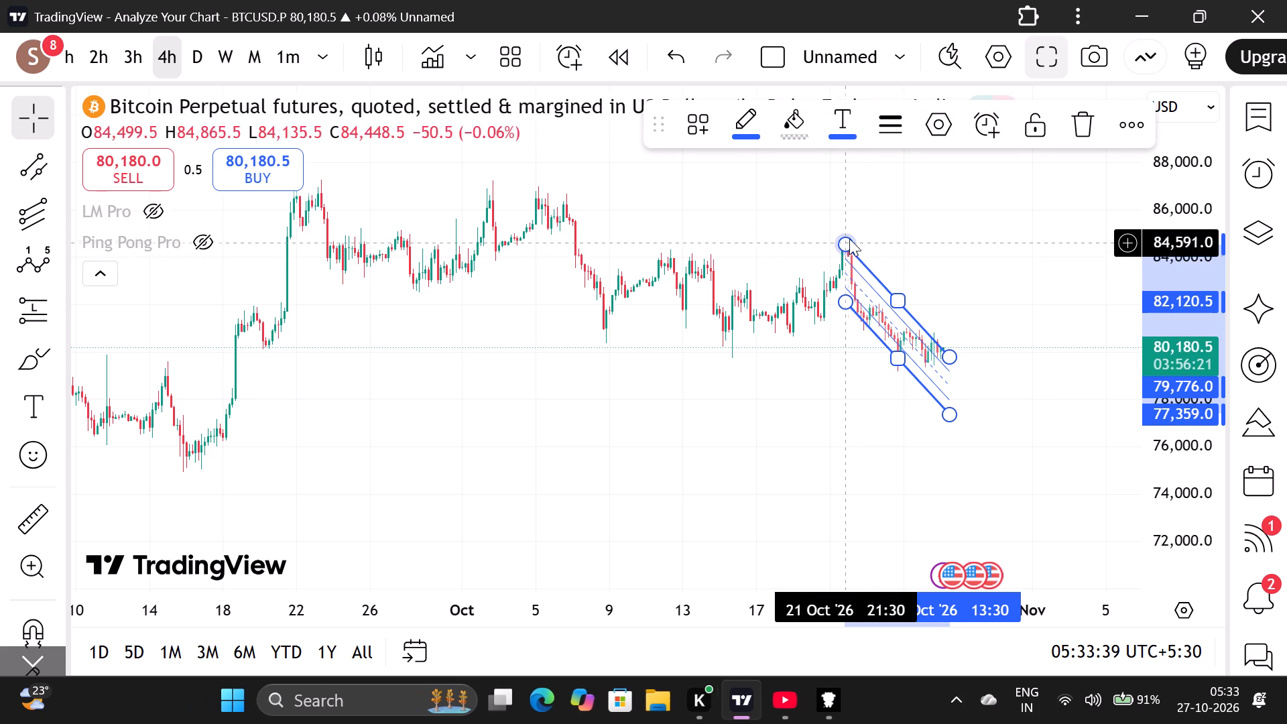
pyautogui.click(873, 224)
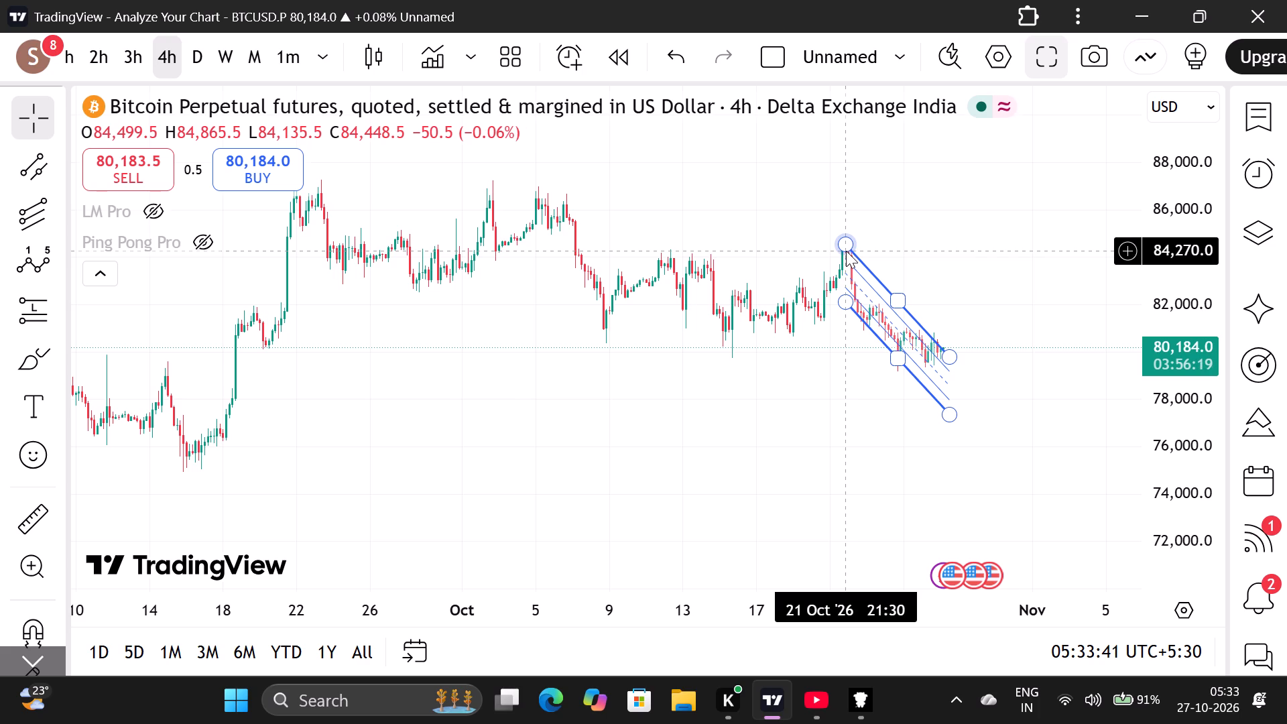
# Move the descending channel's start back to 20 October 13:30, with its upper line at about 85,831 and lower line at about 83,414.
pyautogui.click(845, 247)
pyautogui.moveTo(845, 247); pyautogui.dragTo(820, 246)
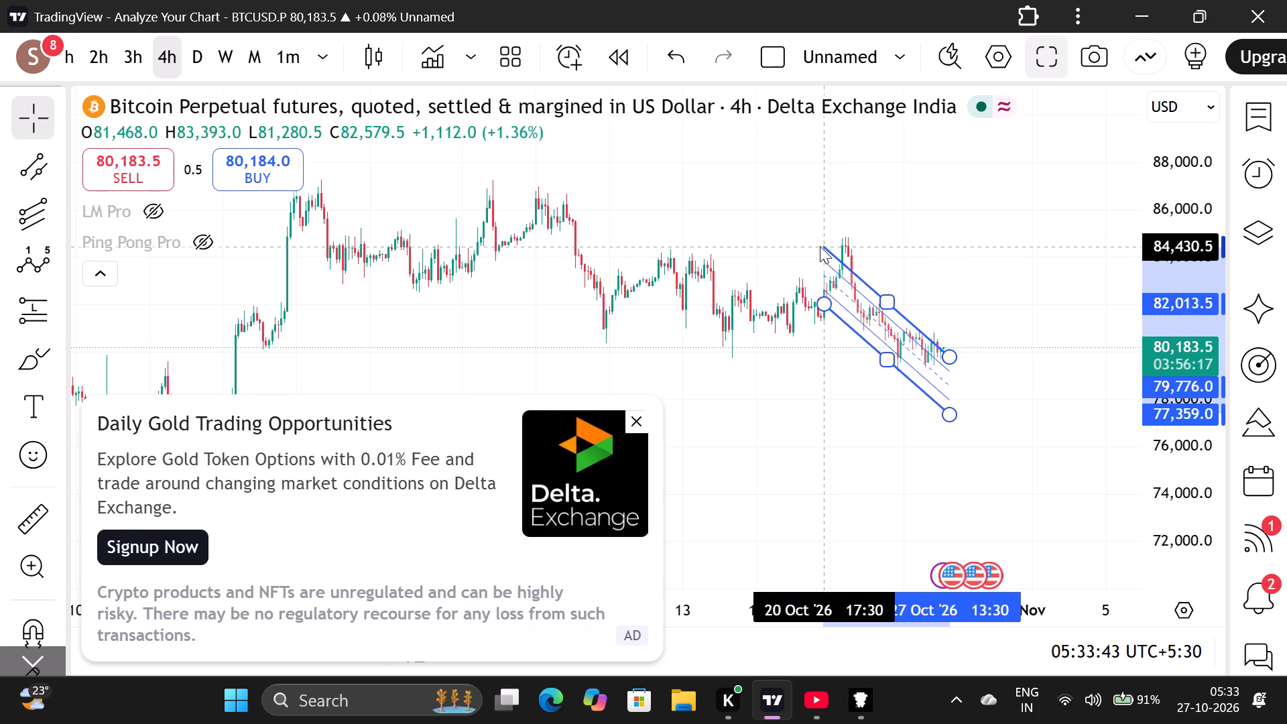
pyautogui.moveTo(820, 246); pyautogui.dragTo(821, 221)
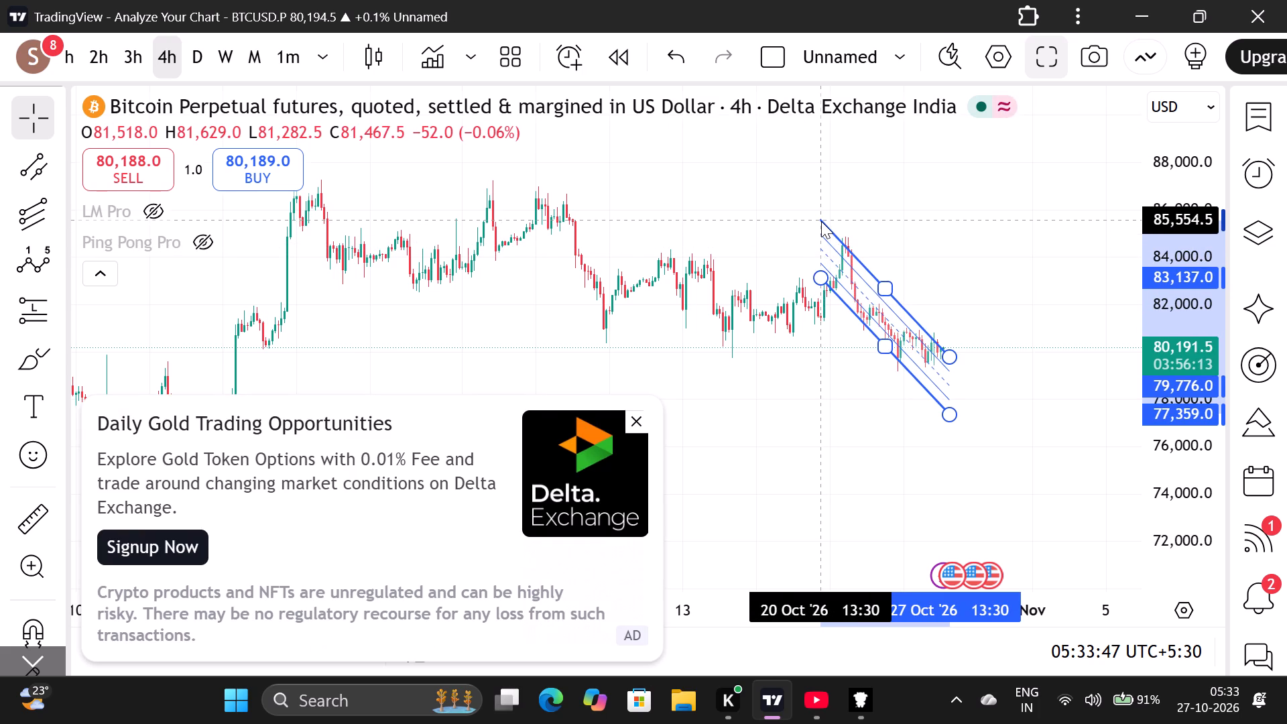
pyautogui.moveTo(821, 221); pyautogui.dragTo(823, 218)
pyautogui.click(746, 246)
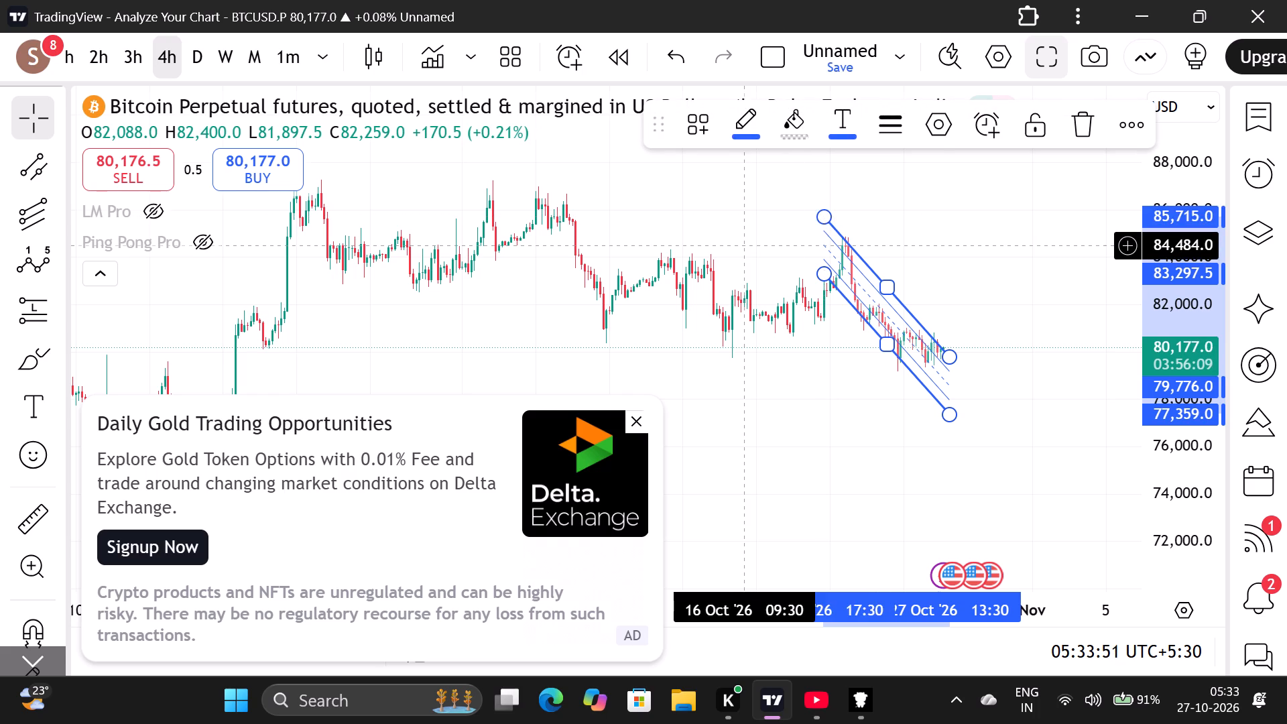
pyautogui.click(820, 273)
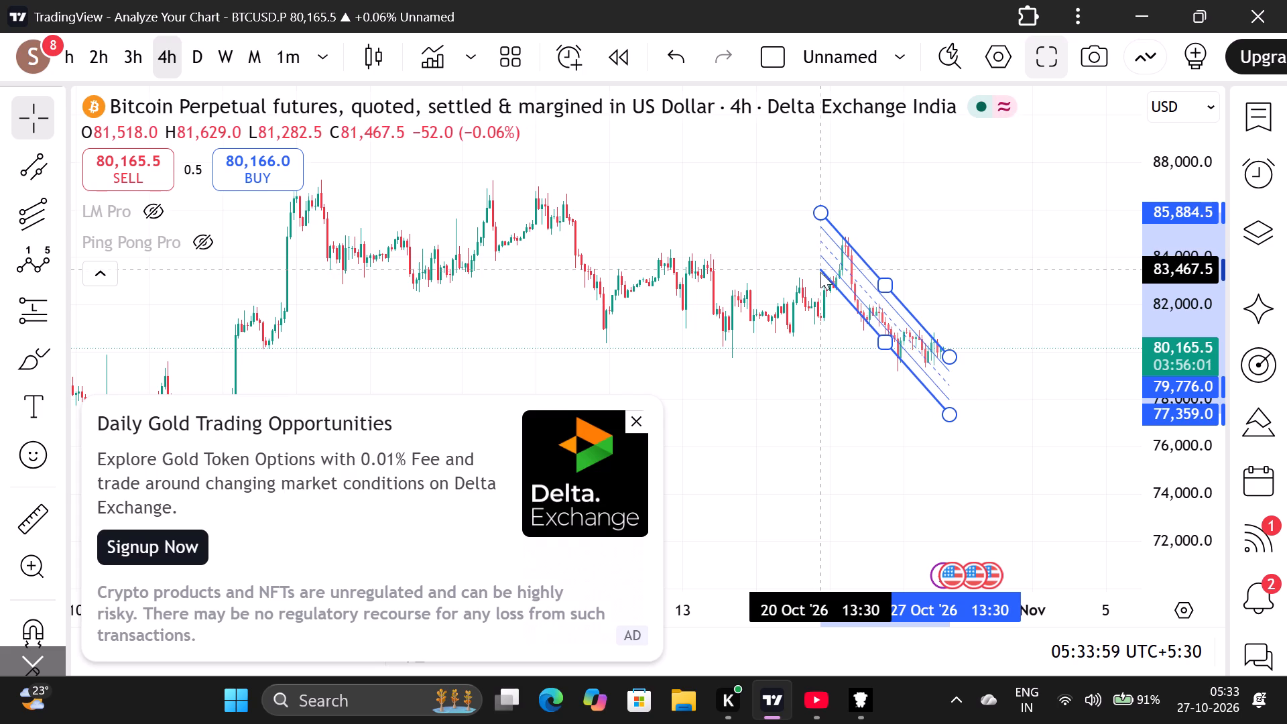
pyautogui.click(703, 235)
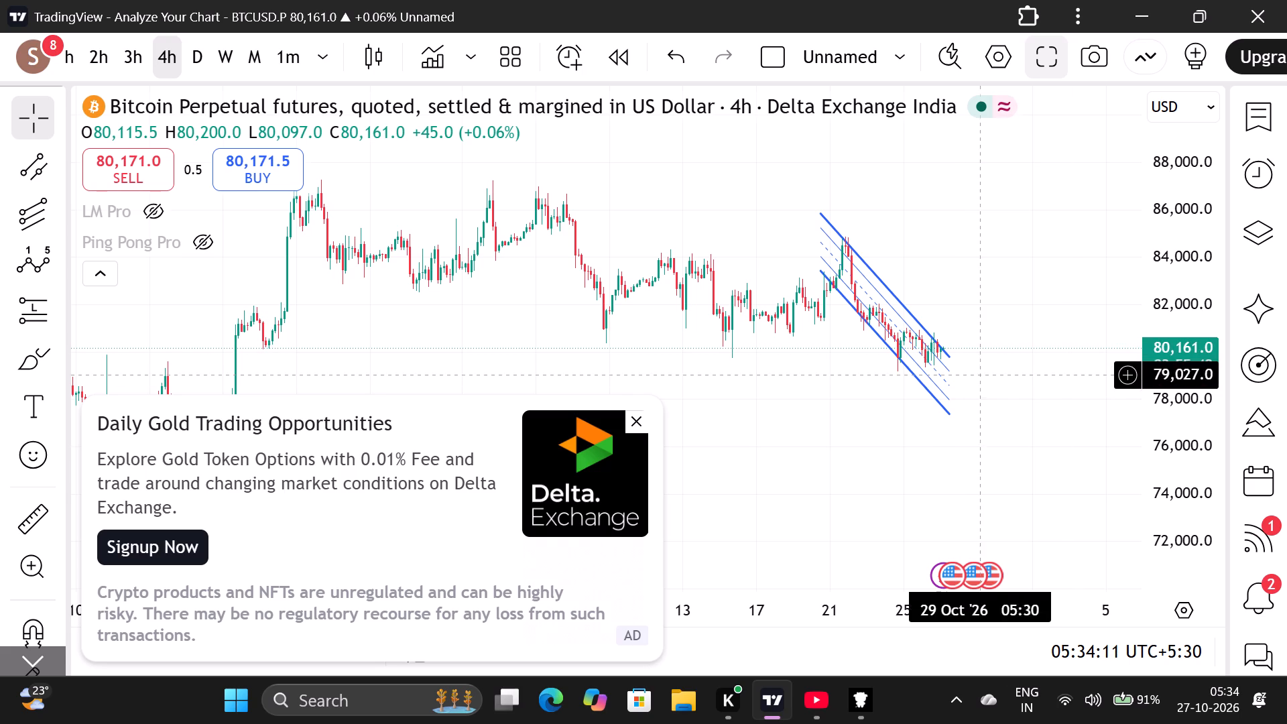
# Extend the descending channel's end to 28 October 21:30, with its upper line ending at about 78,866.
pyautogui.click(948, 351)
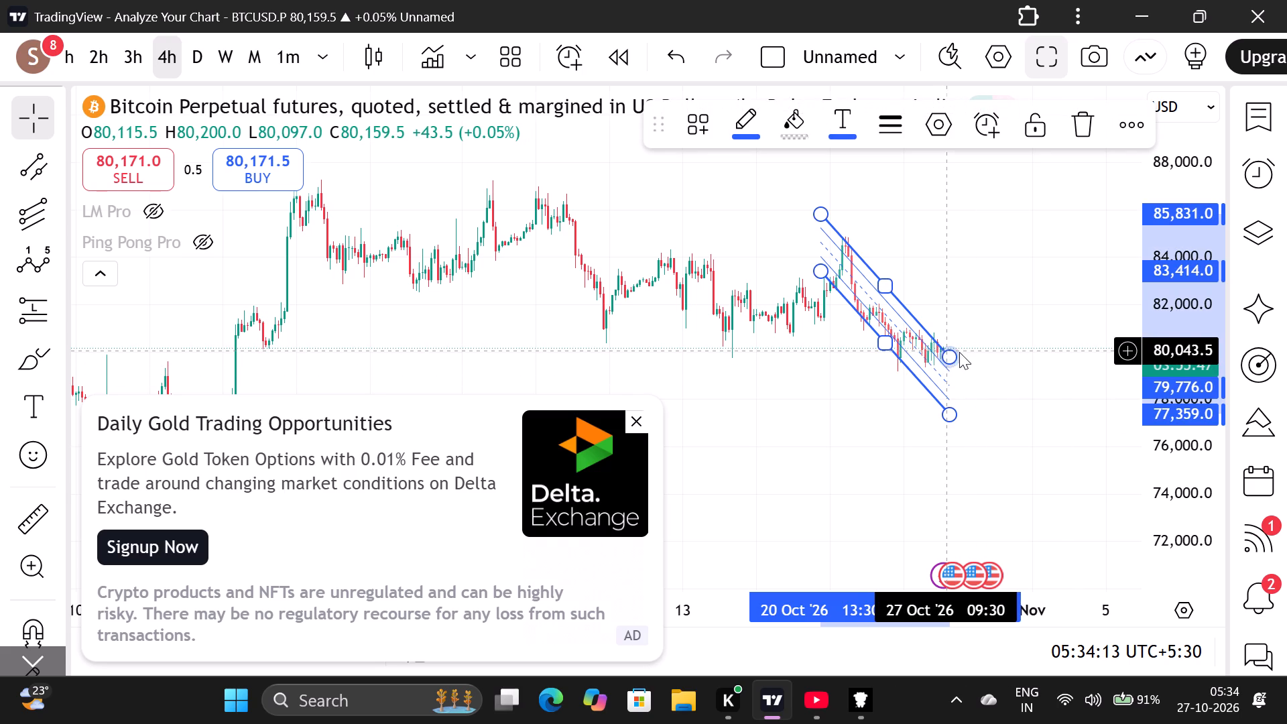
pyautogui.moveTo(949, 359); pyautogui.dragTo(957, 375)
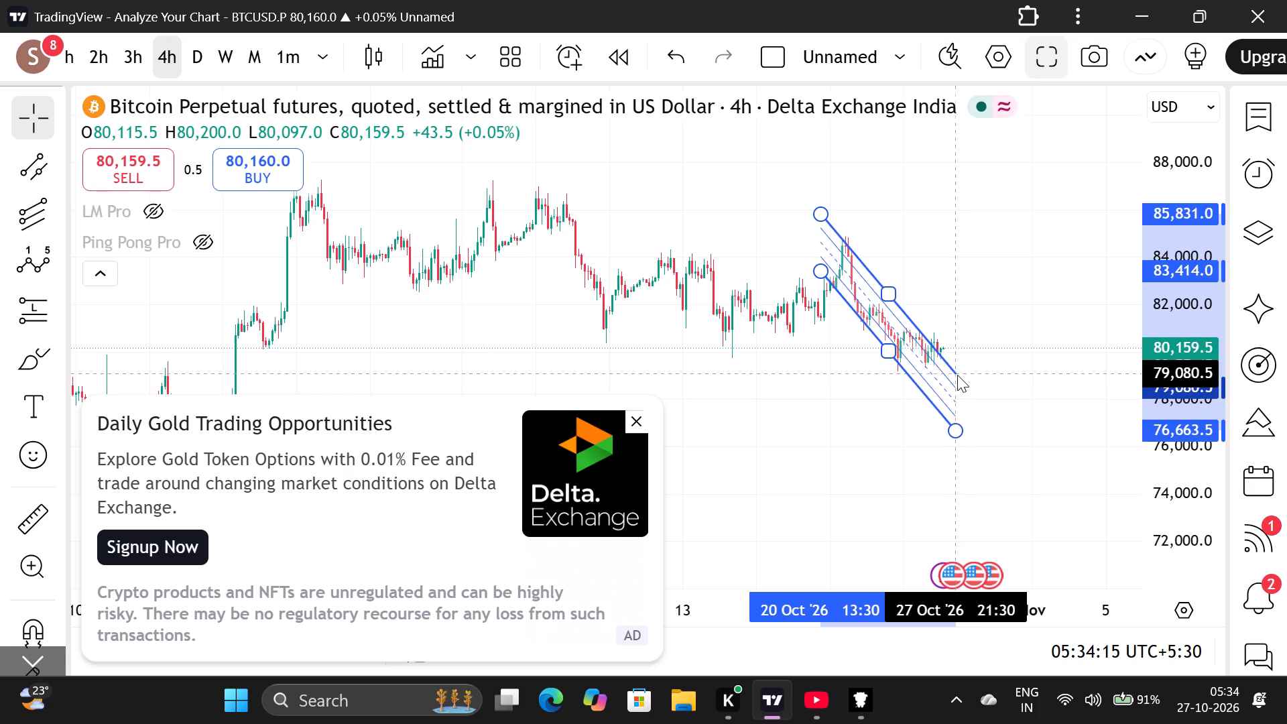
pyautogui.moveTo(957, 375); pyautogui.dragTo(975, 379)
pyautogui.click(1052, 345)
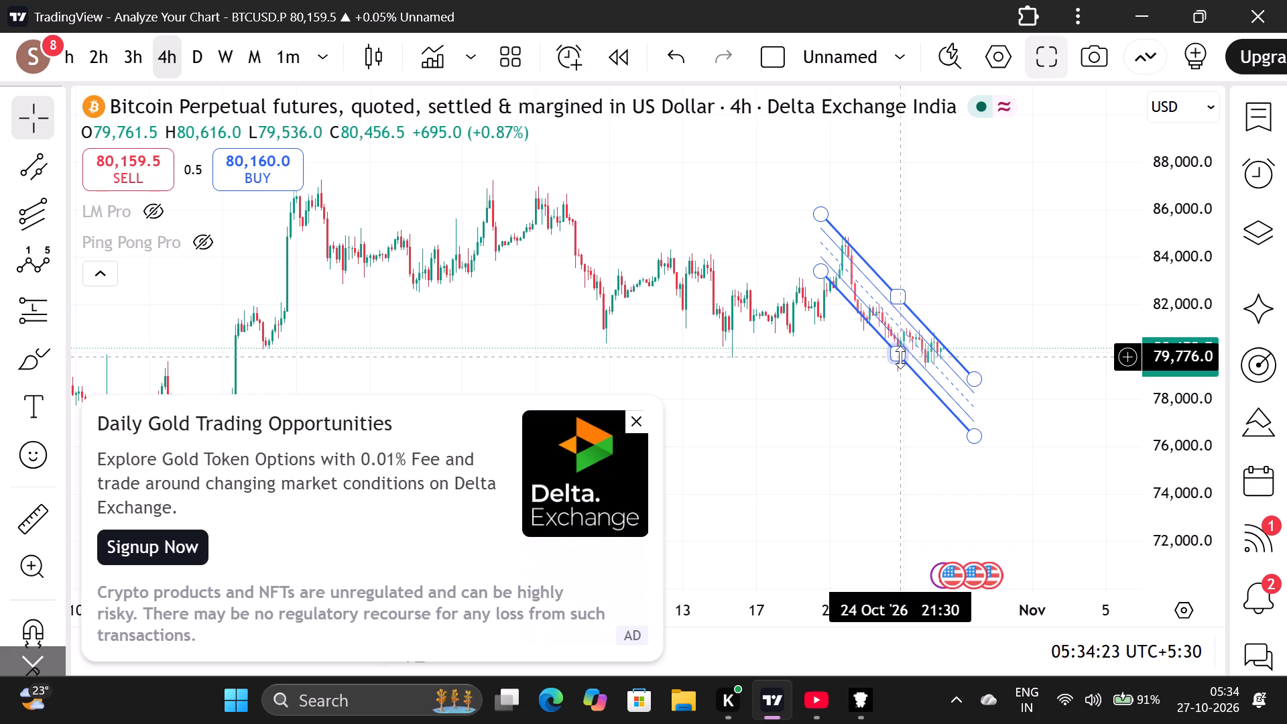
# Widen the channel slightly by shifting its lower line down so that it starts at about 83,258, and deselect the channel.
pyautogui.click(900, 357)
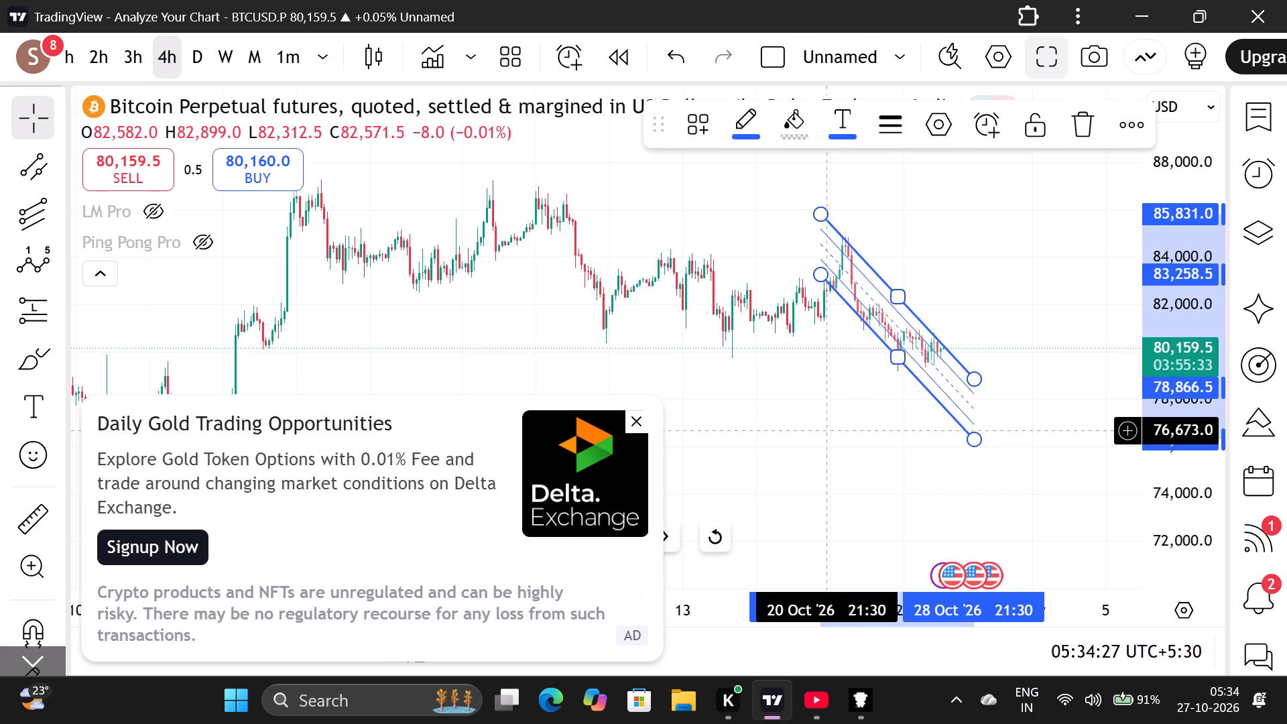
pyautogui.doubleClick(949, 504)
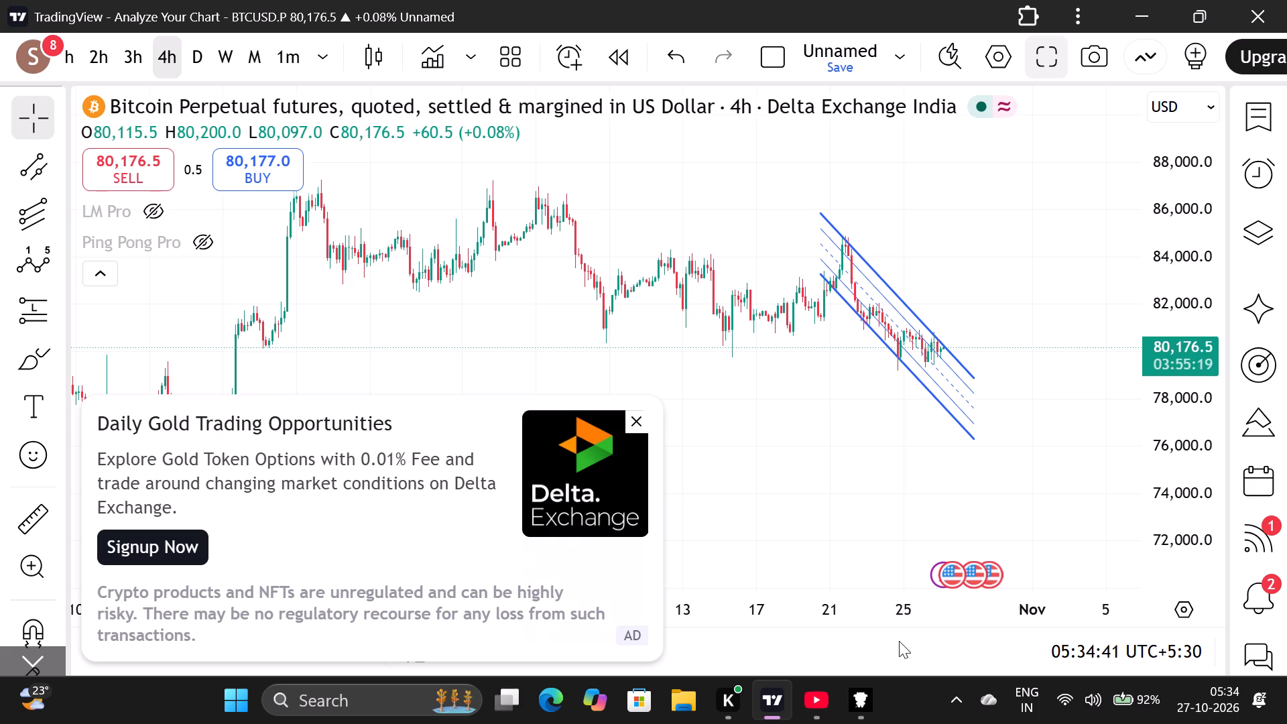
# Dismiss the Delta Exchange advertisement over the chart and the ad-free upgrade offer.
pyautogui.click(637, 418)
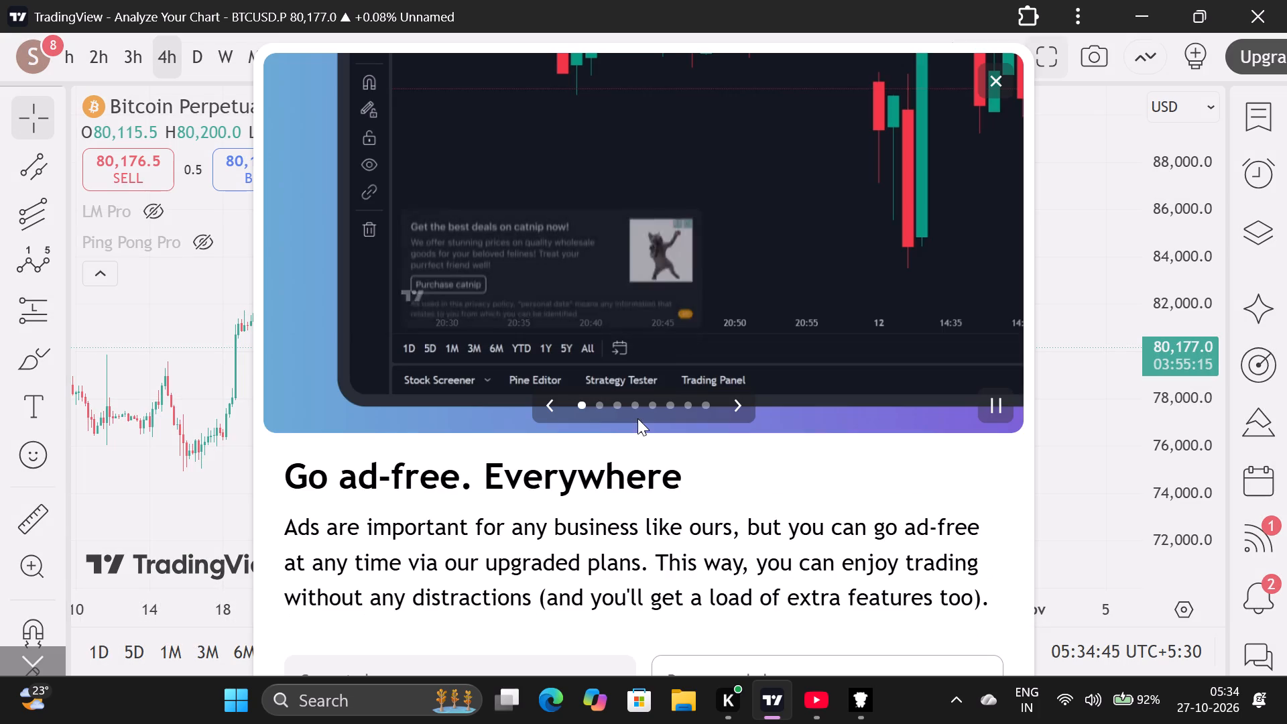
pyautogui.click(1005, 77)
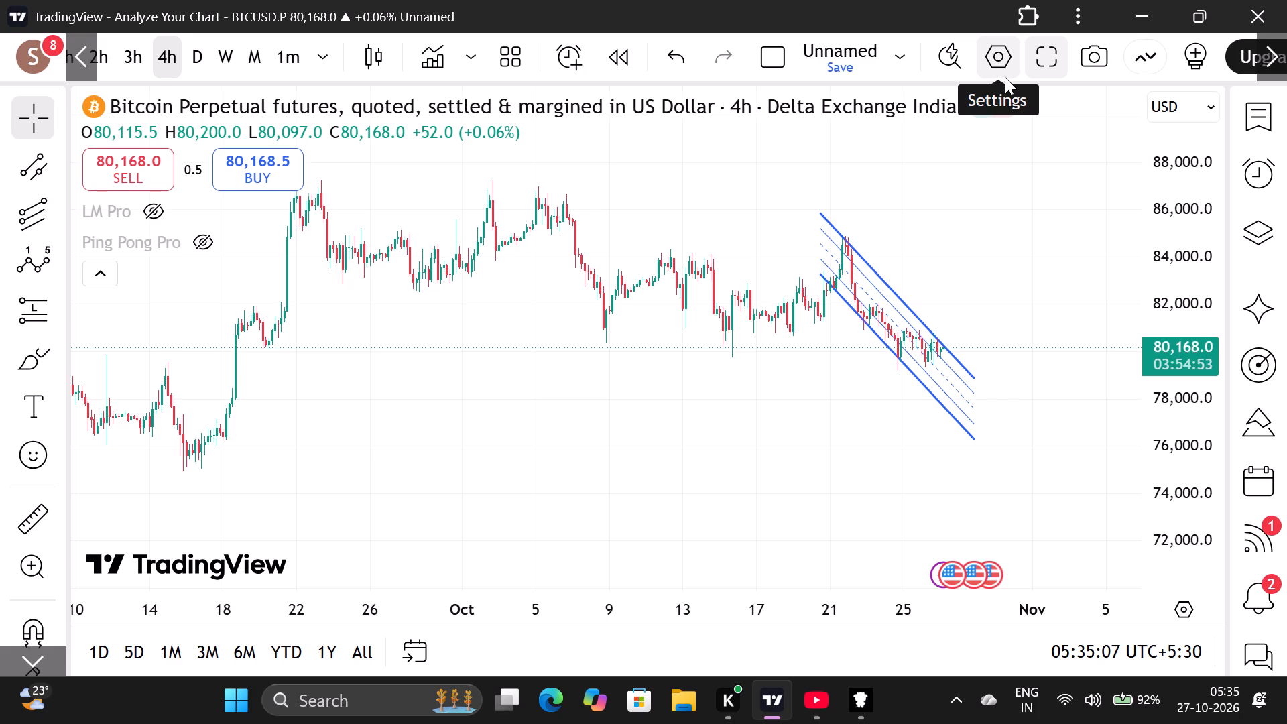
# Minimise the TradingView window.
pyautogui.click(1156, 11)
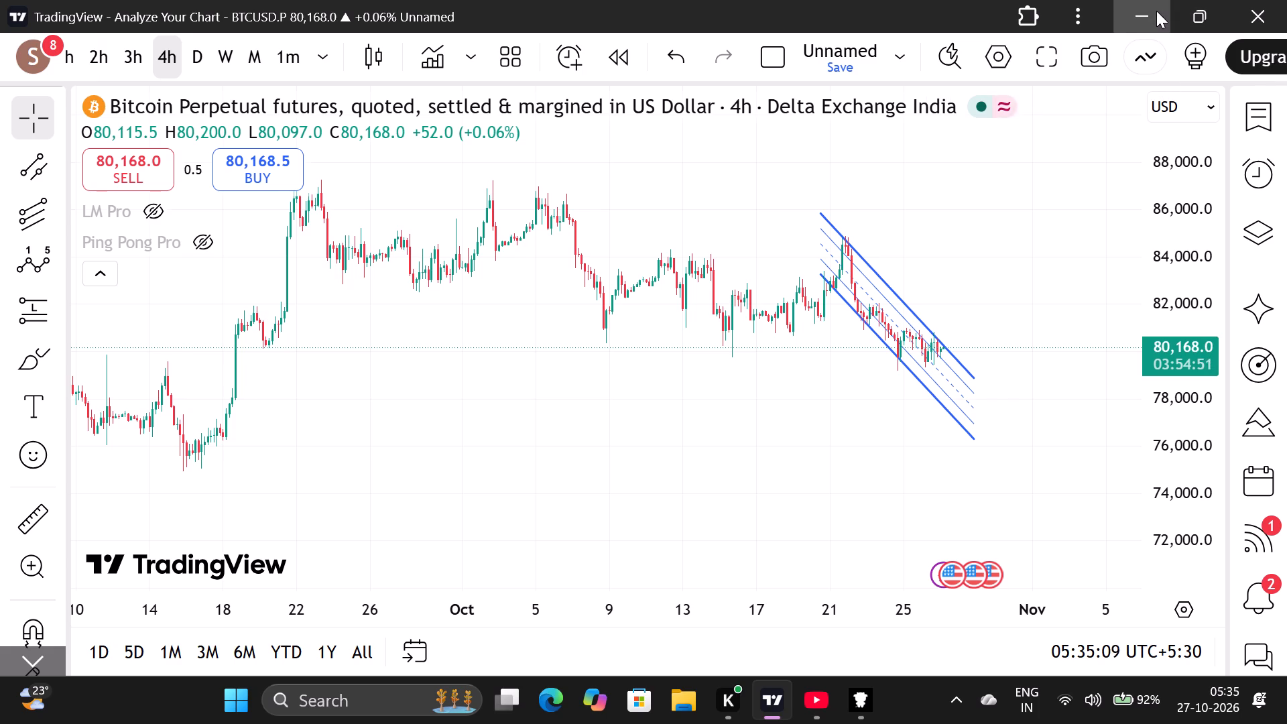
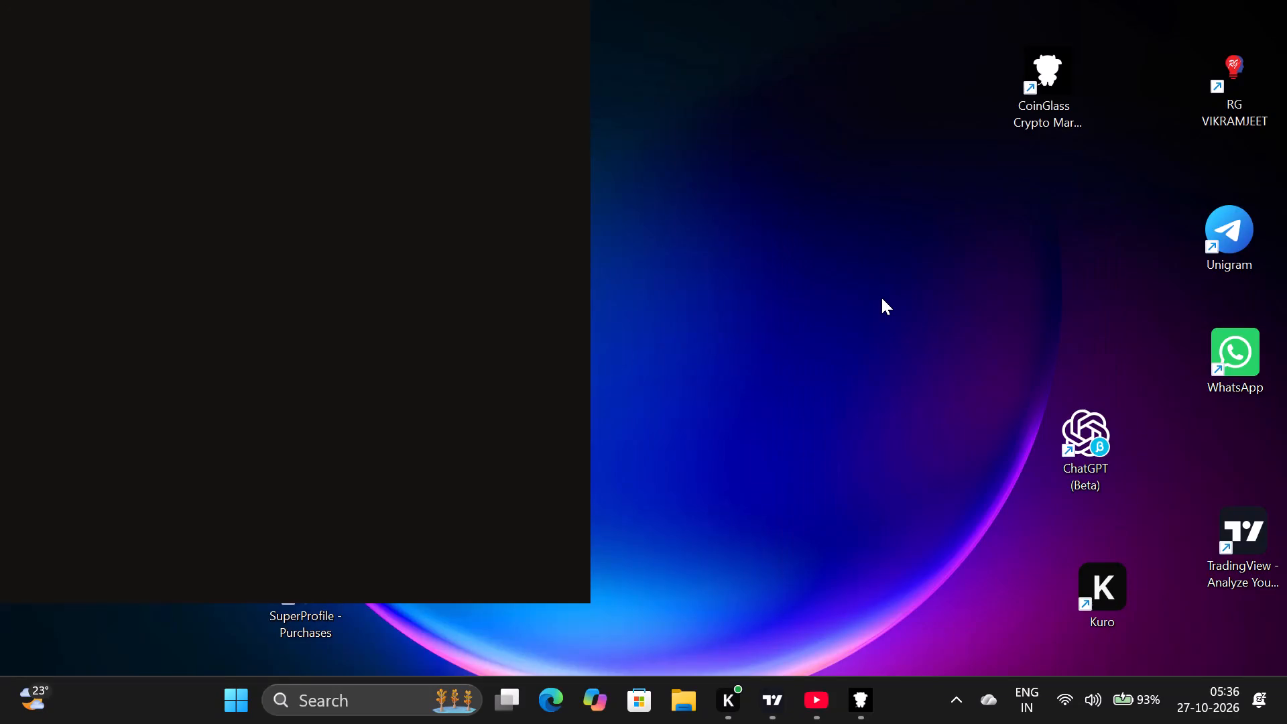
# Refresh the desktop.
pyautogui.rightClick(881, 298)
pyautogui.click(958, 303)
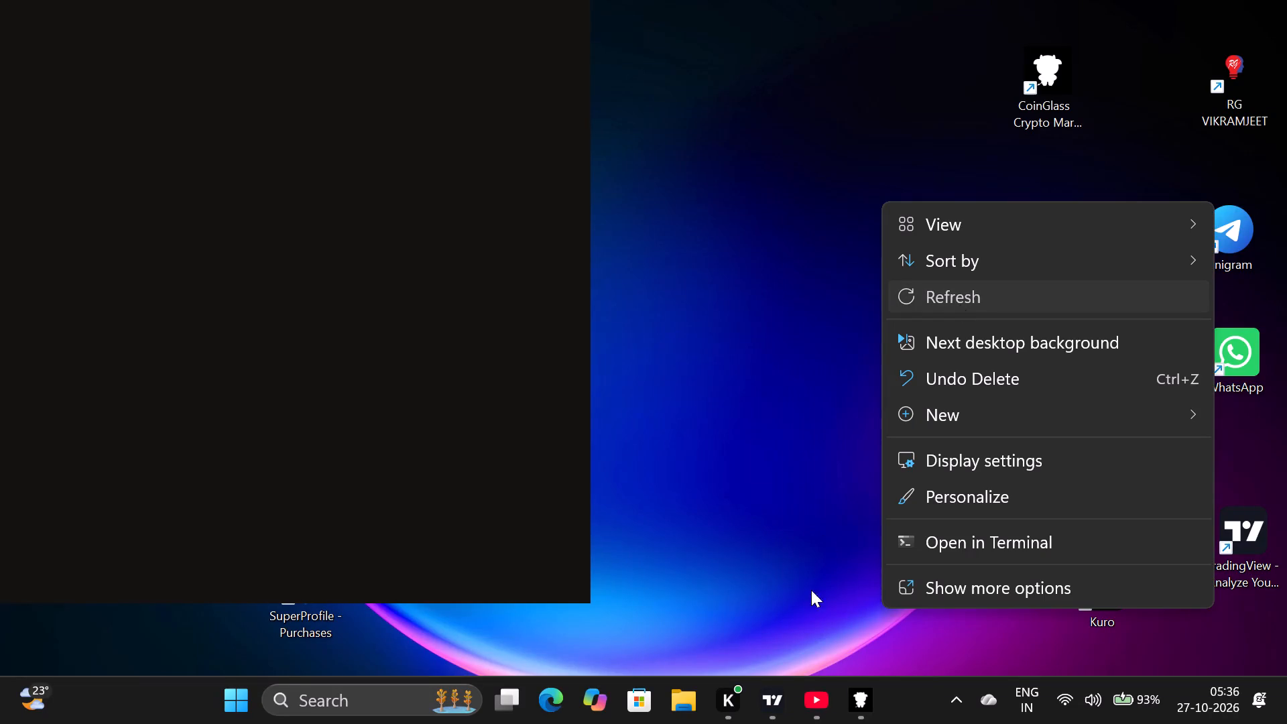
# Switch to CoinGlass and examine the BTC liquidation heatmap's leverage bands and candles up close for 26 to 27 October.
pyautogui.click(864, 704)
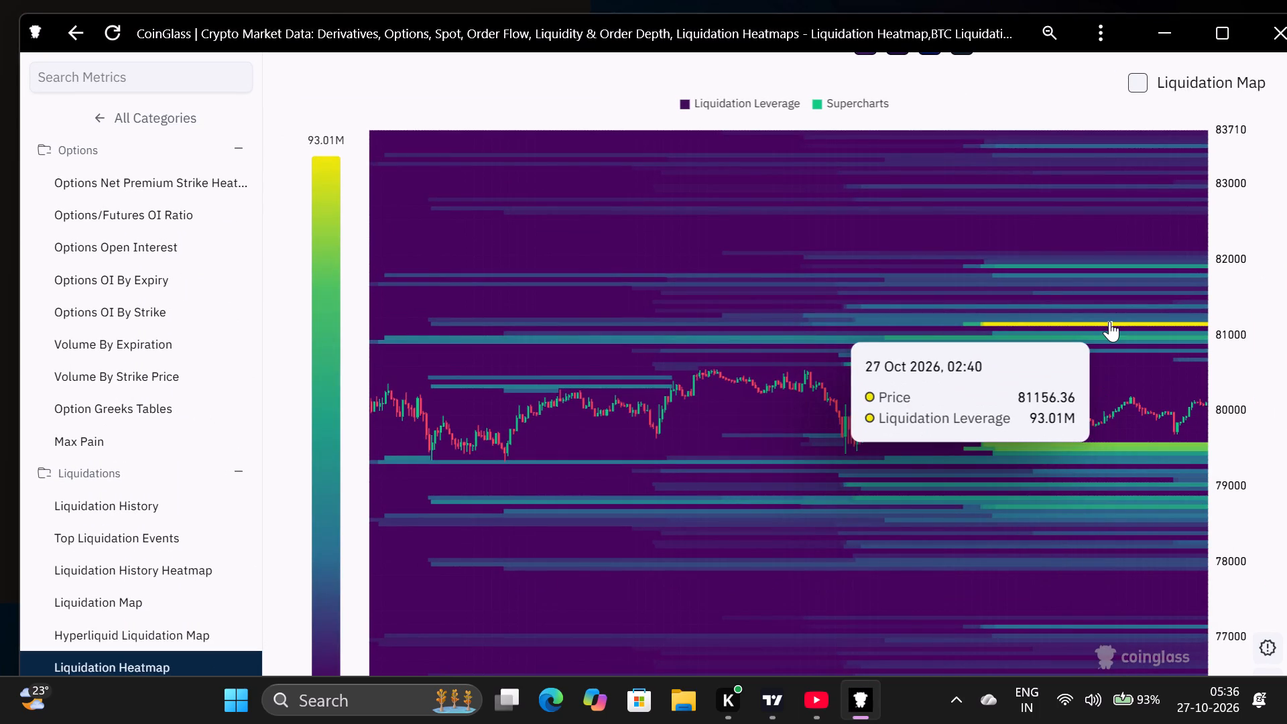
pyautogui.scroll(3, 1004, 229)
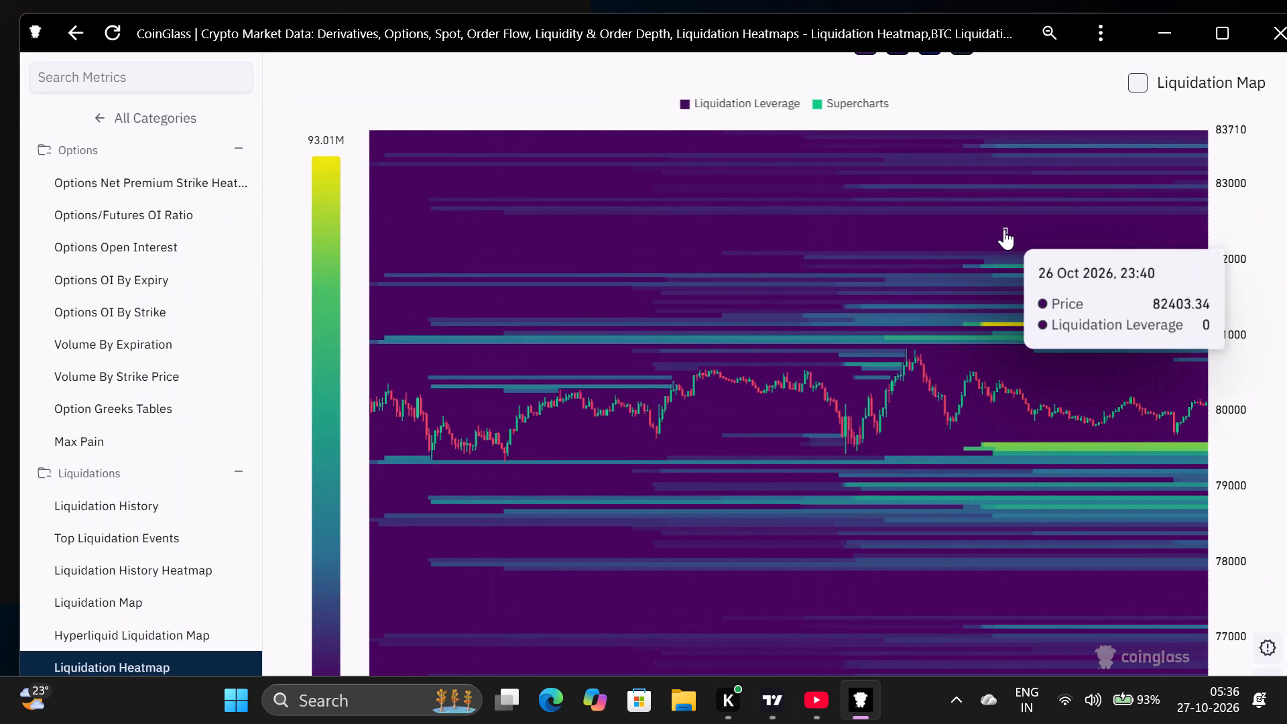
pyautogui.scroll(1, 1286, 242)
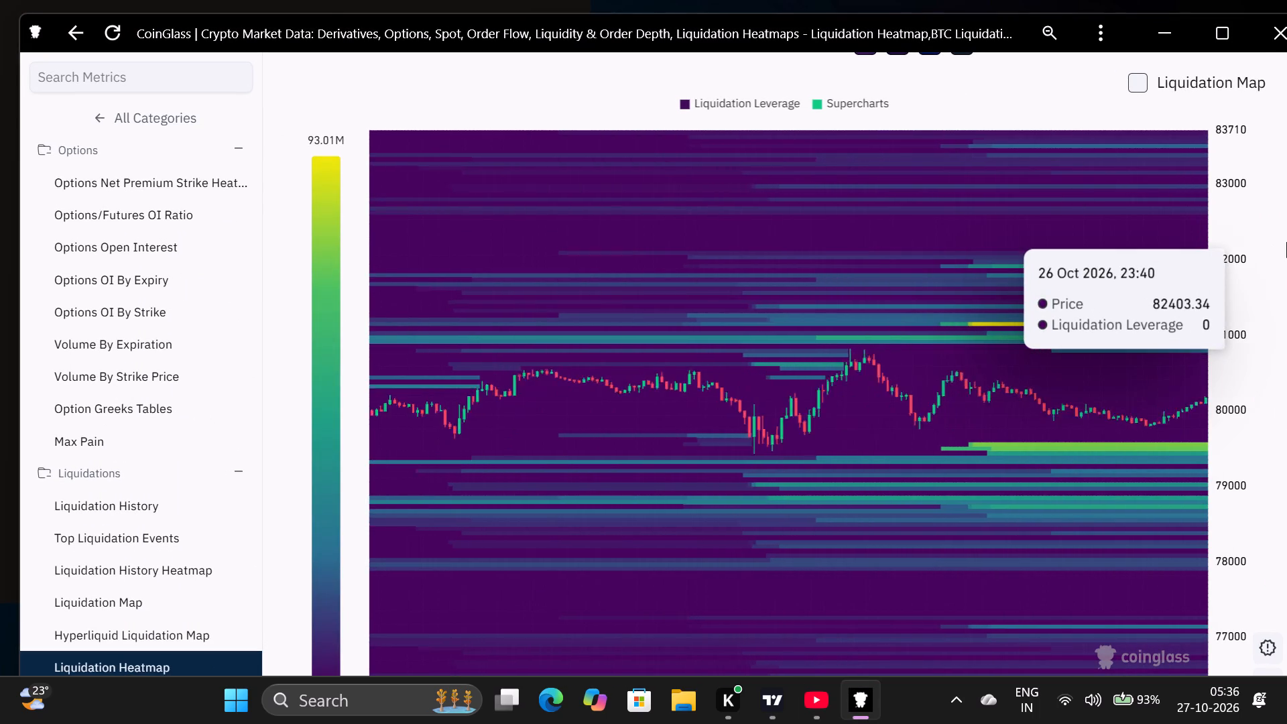
pyautogui.scroll(1, 1286, 242)
pyautogui.scroll(-2, 1286, 242)
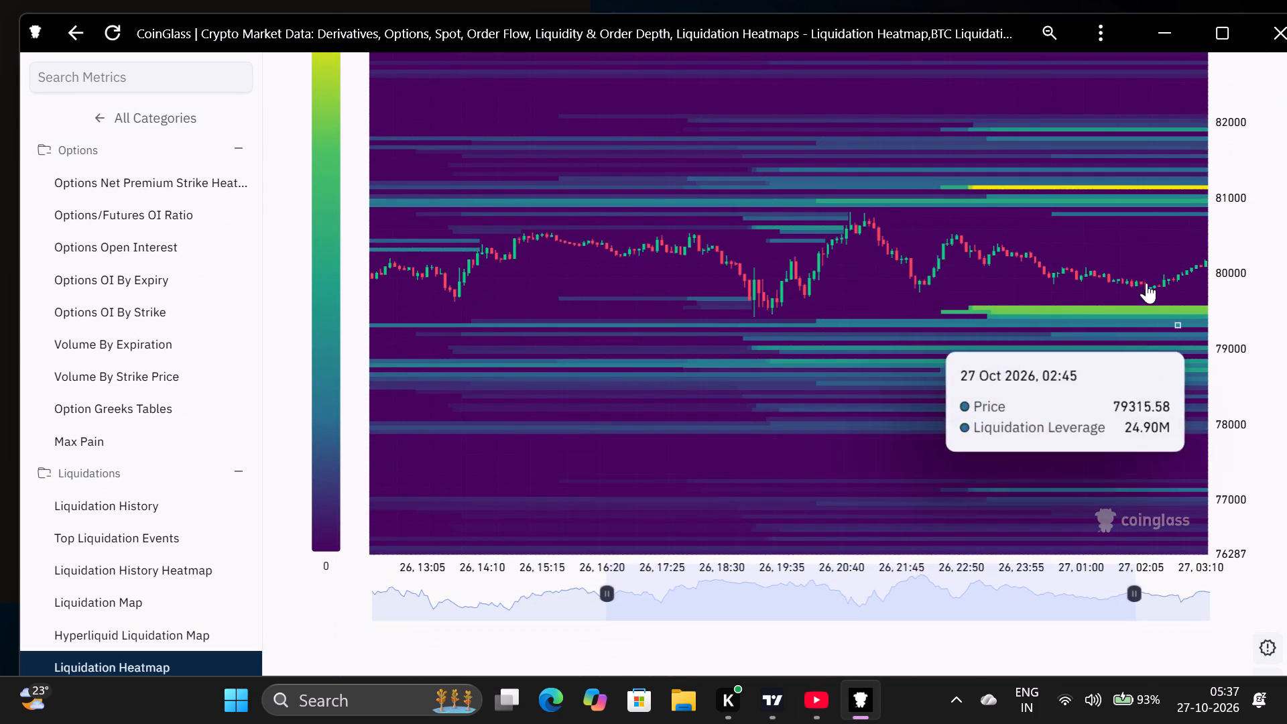
pyautogui.scroll(3, 1144, 281)
pyautogui.hscroll(-1, 1144, 281)
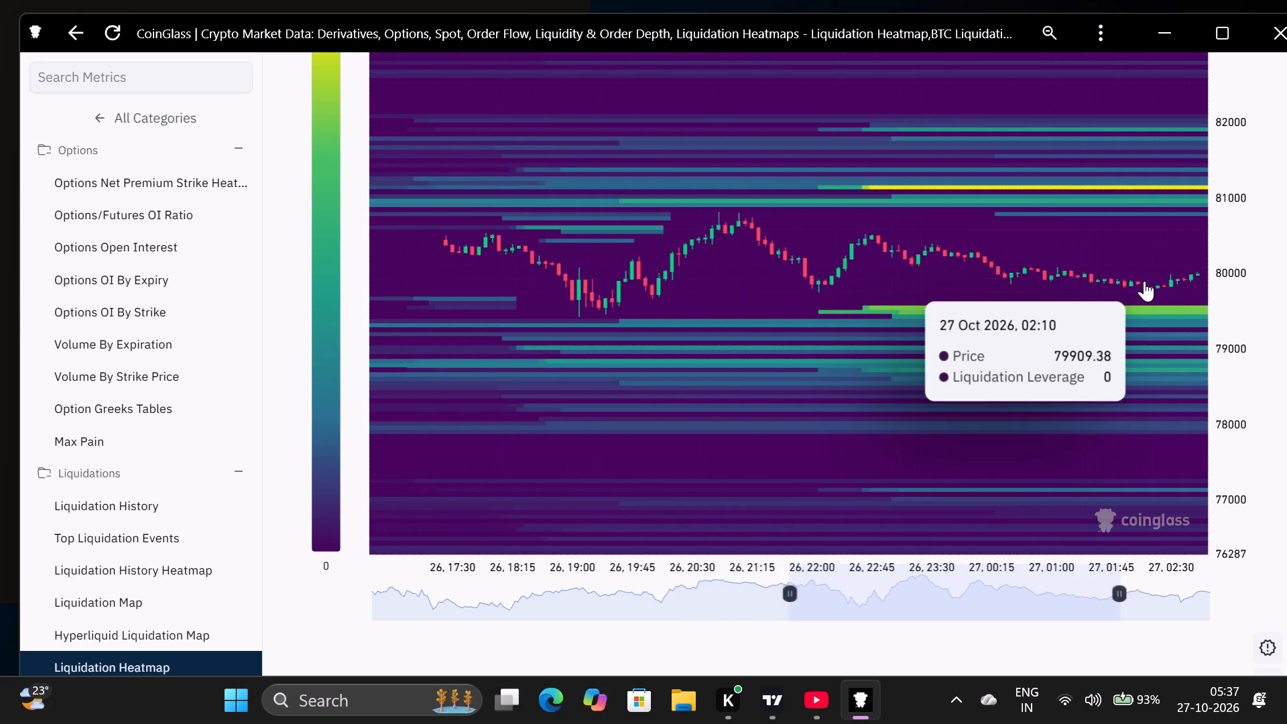
pyautogui.hscroll(-2, 1144, 281)
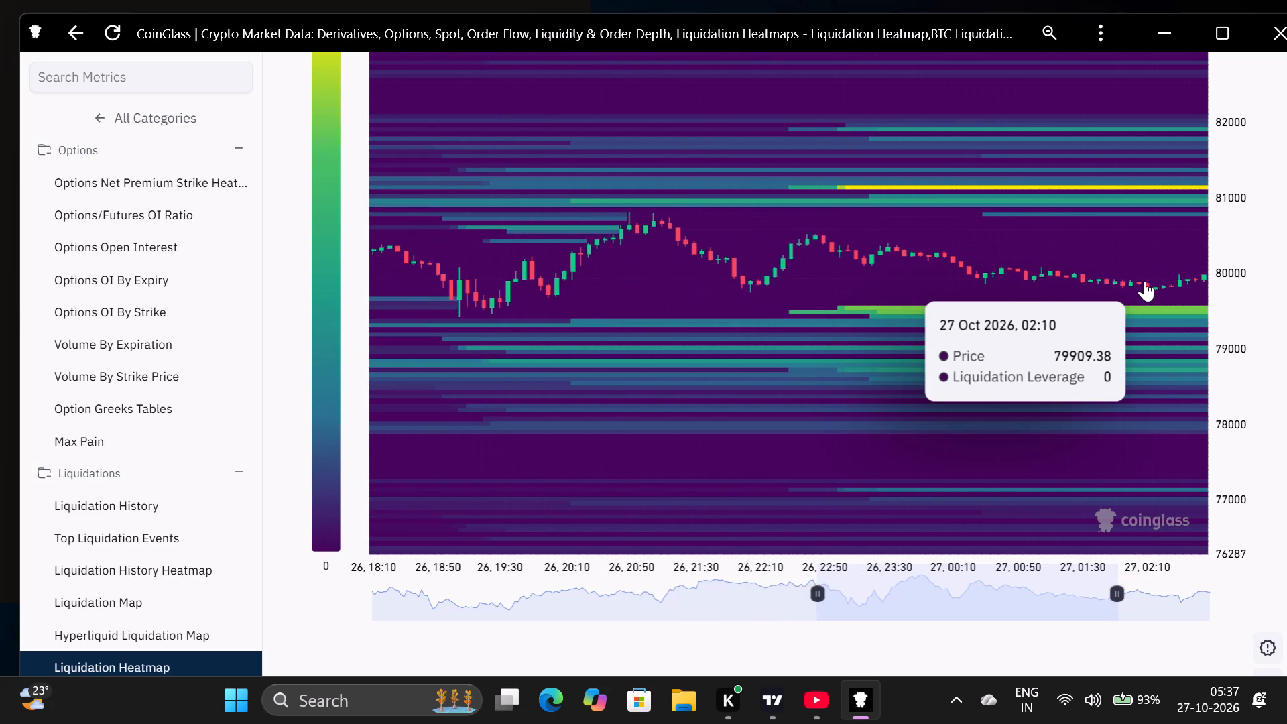
pyautogui.hscroll(-1, 1144, 281)
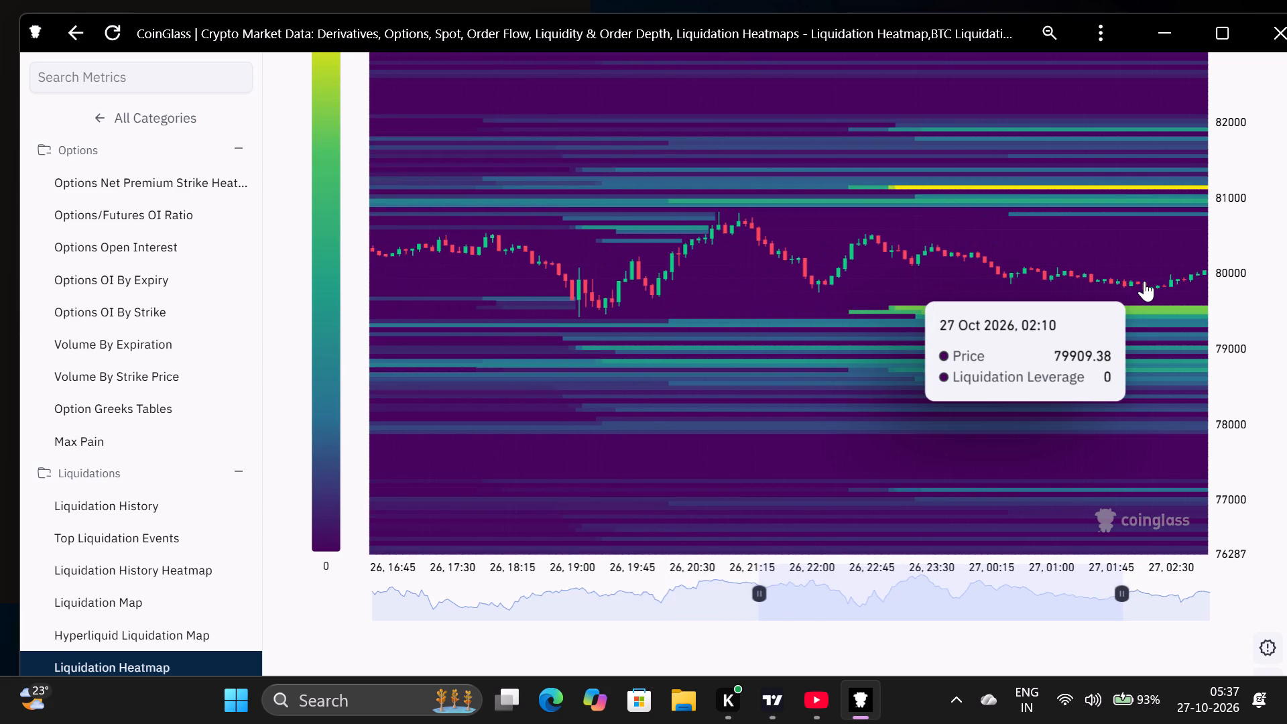
pyautogui.hscroll(-2, 1144, 281)
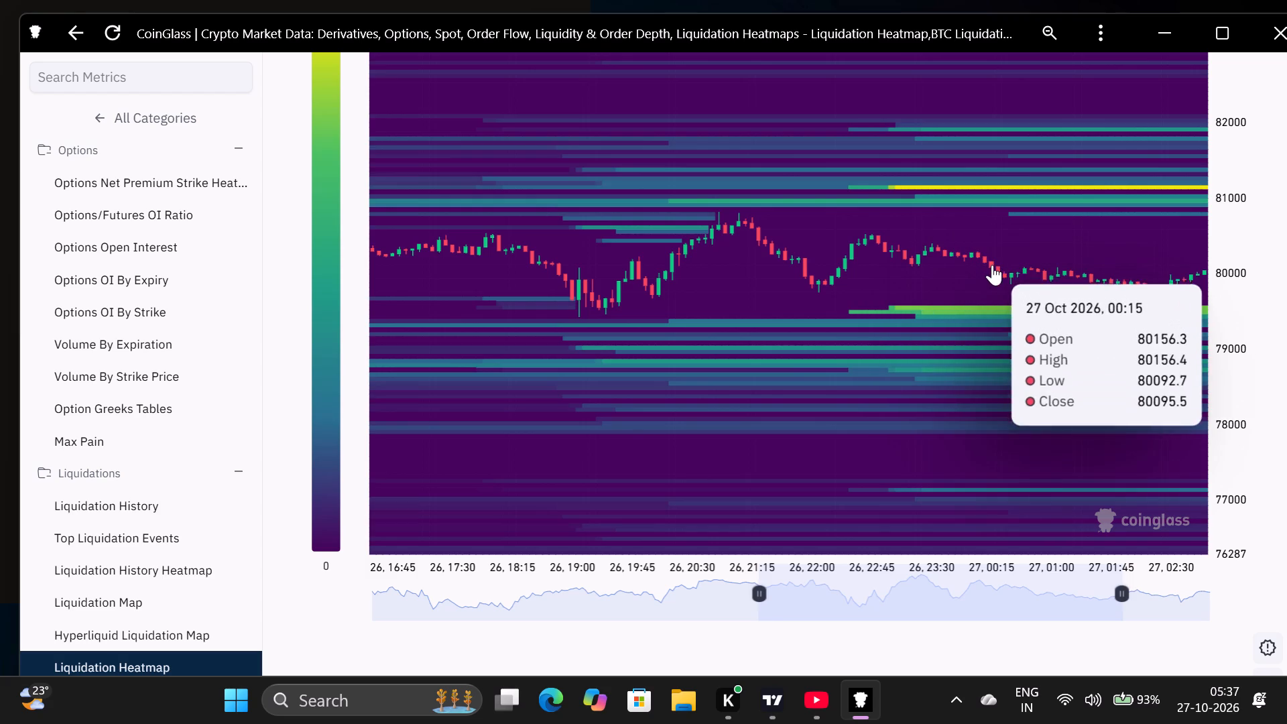
pyautogui.scroll(1, 1162, 286)
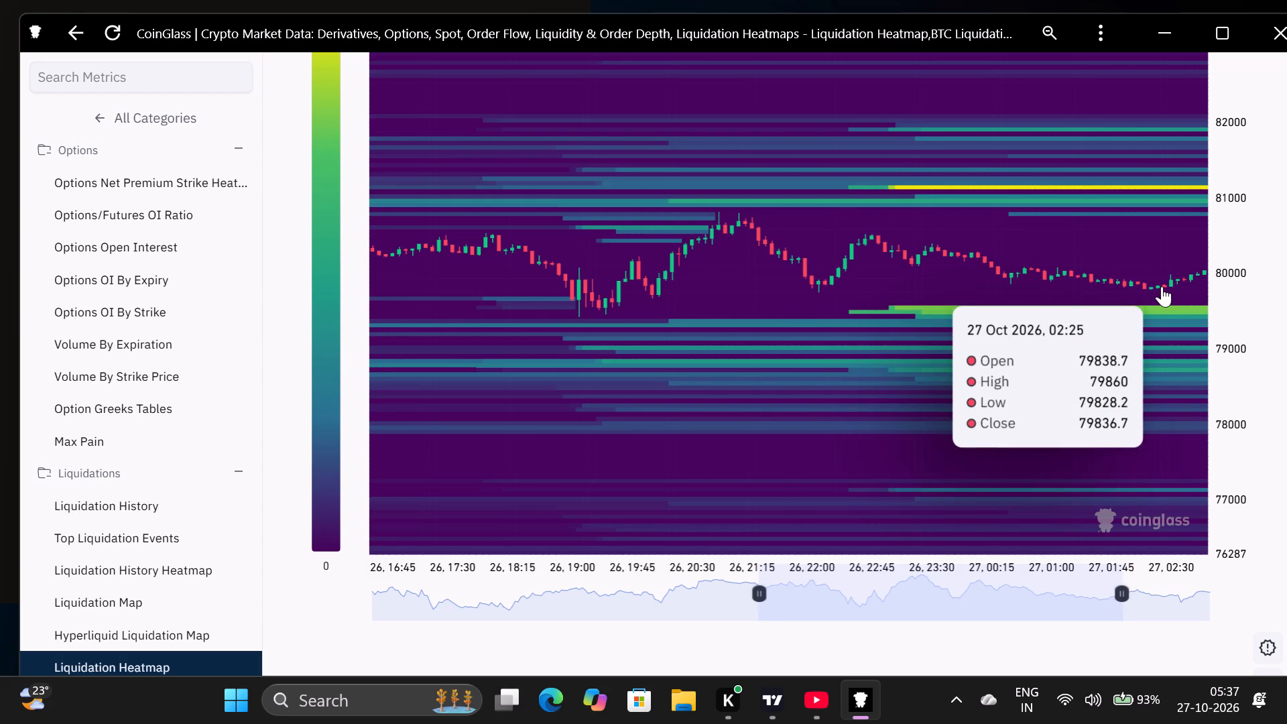
pyautogui.scroll(1, 1162, 286)
pyautogui.hscroll(-3, 1162, 286)
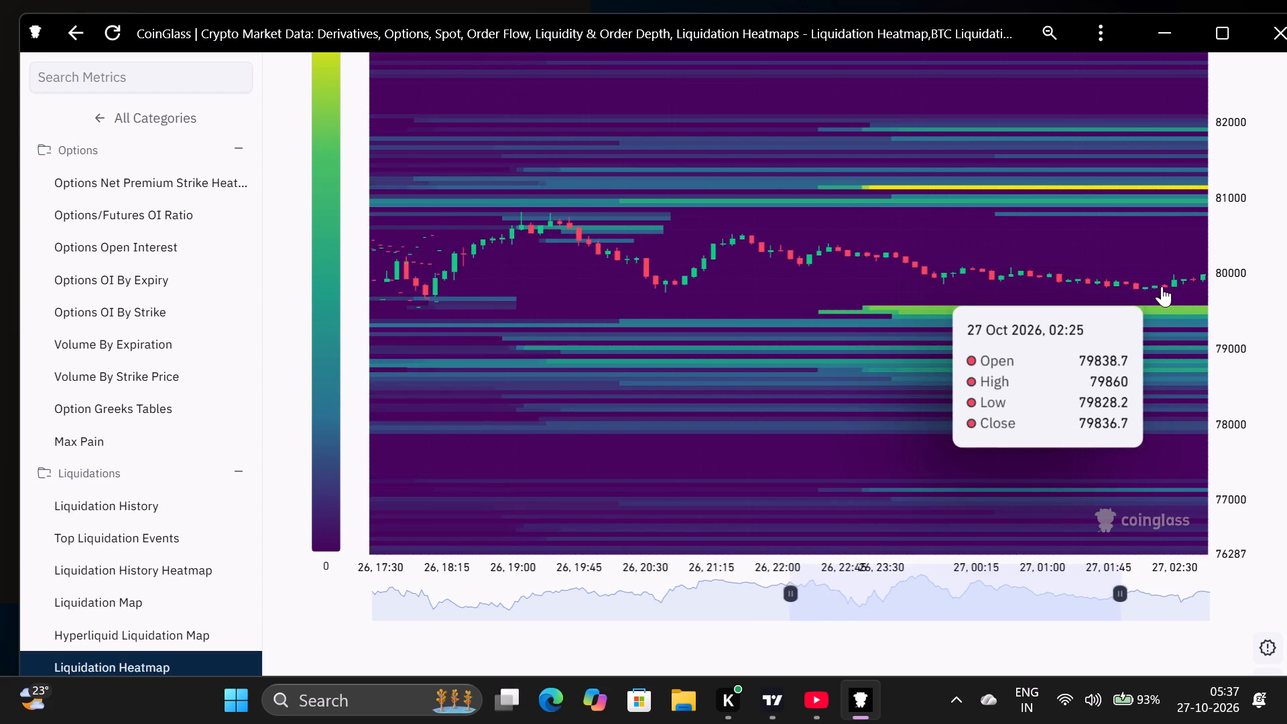
pyautogui.scroll(1, 1162, 286)
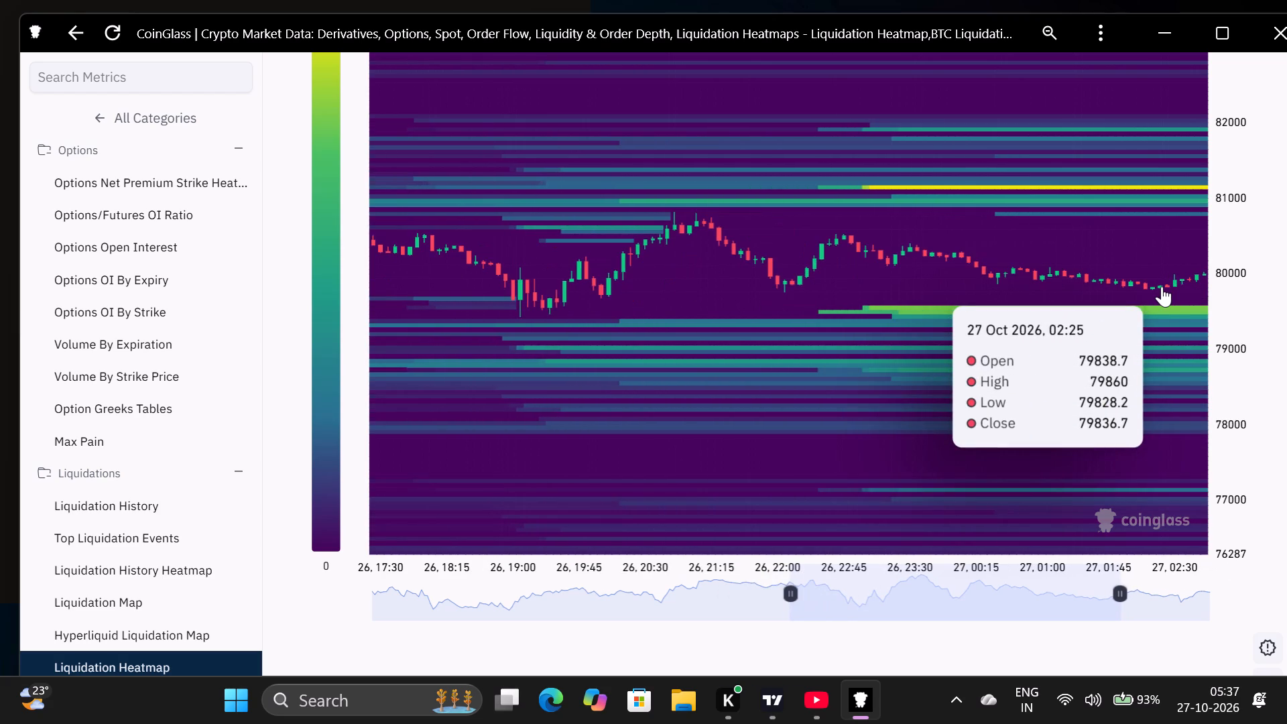
# Examine the liquidation bands above and below price across the heatmap's full 24-hour range.
pyautogui.scroll(-8, 1162, 286)
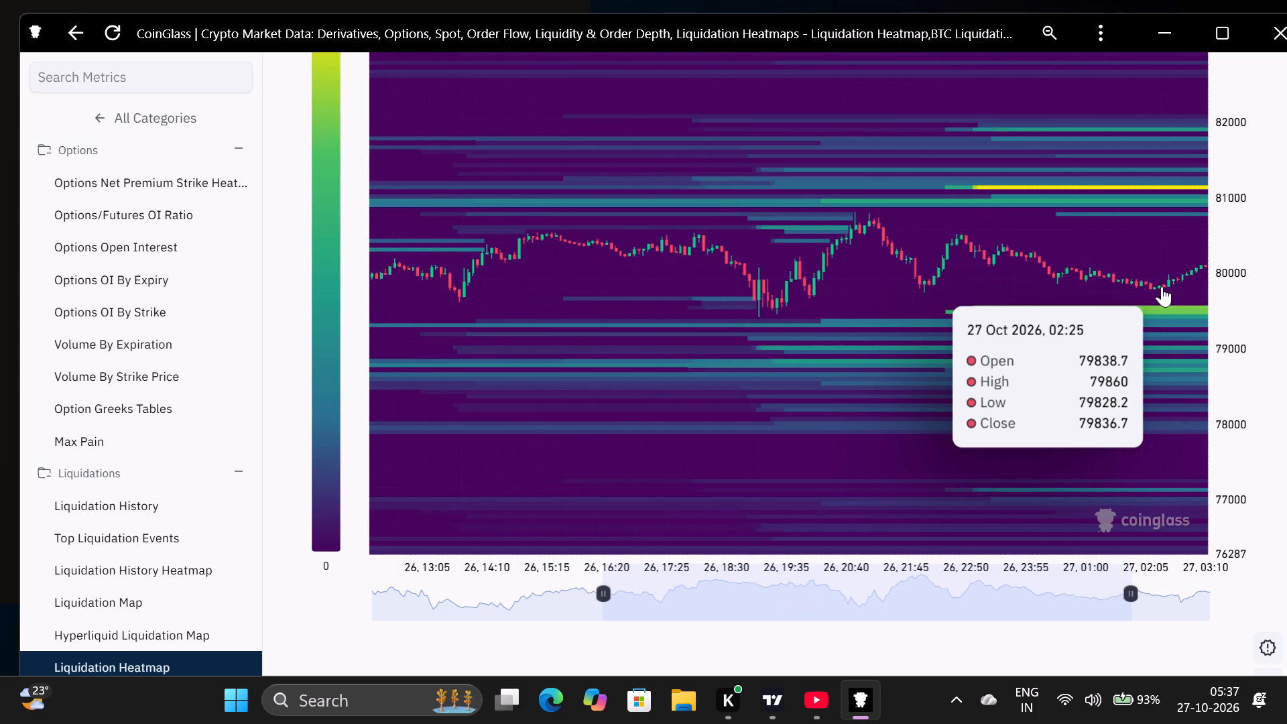
pyautogui.scroll(-8, 1162, 286)
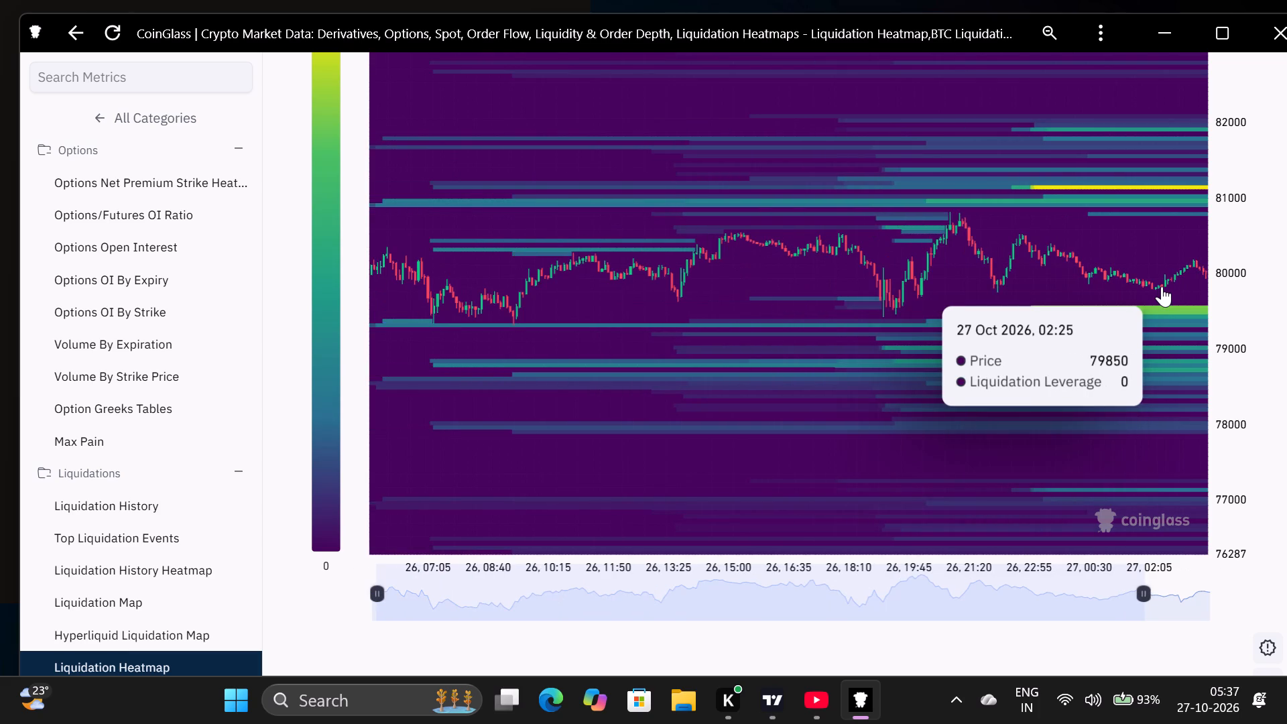
pyautogui.scroll(-5, 1162, 286)
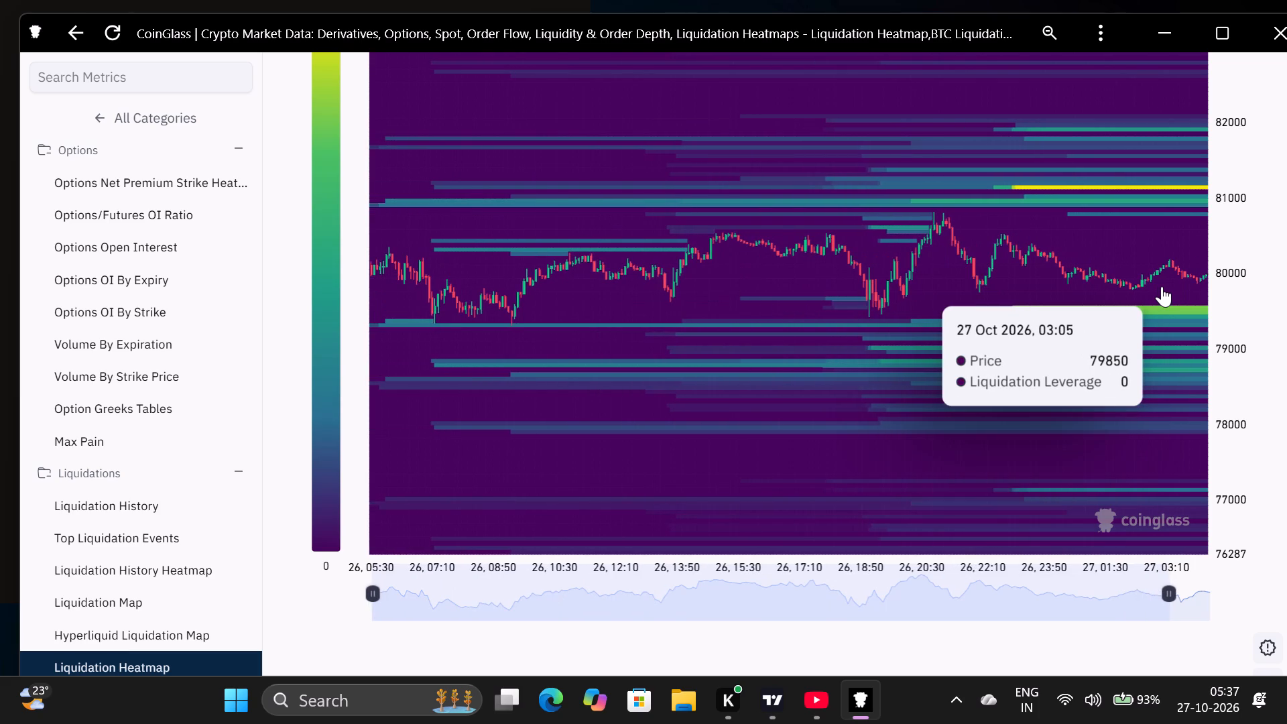
pyautogui.scroll(-10, 1162, 286)
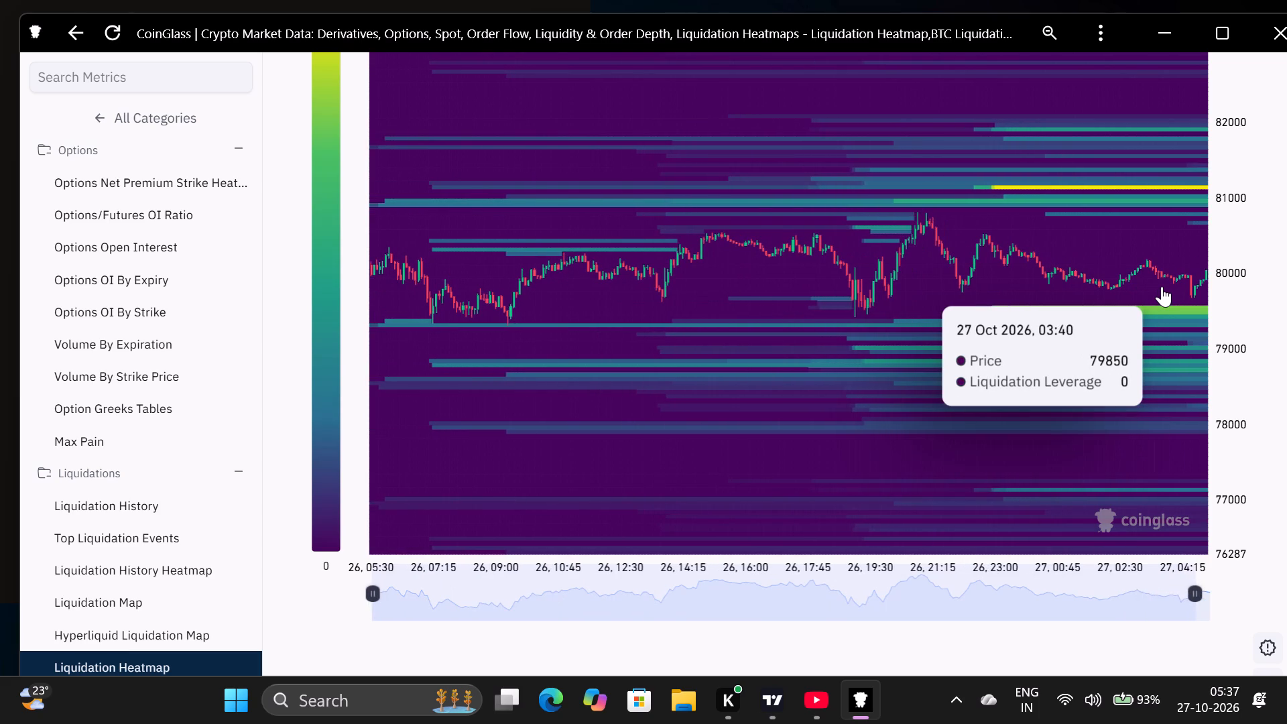
pyautogui.scroll(-20, 1162, 286)
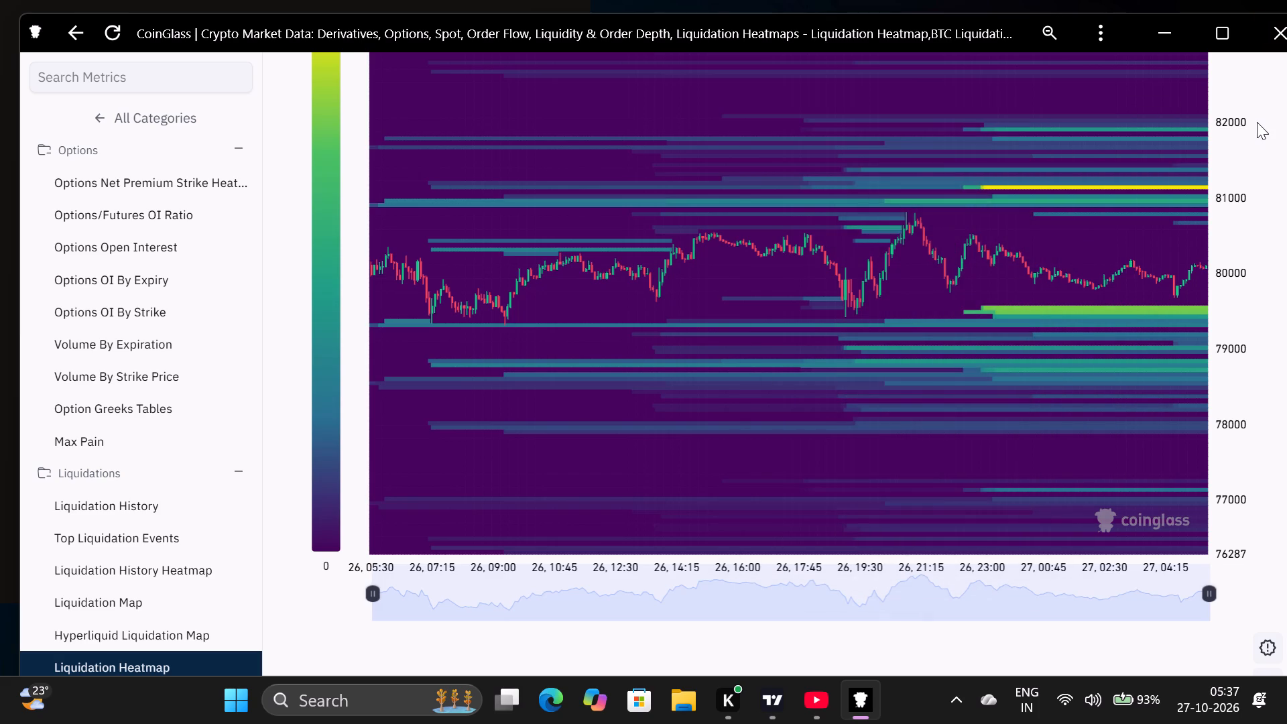
pyautogui.scroll(3, 1257, 122)
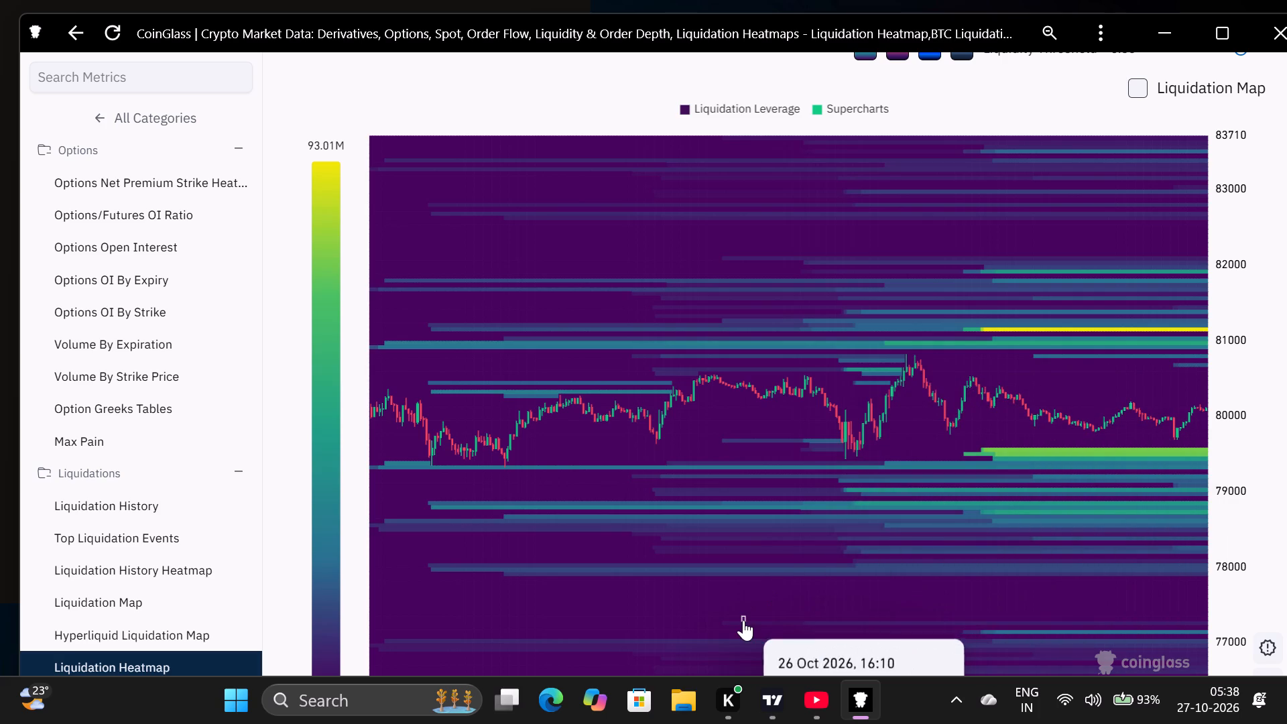
# Adjust the heatmap's time window to start at 26 October 05:30 and reach almost to the latest data.
pyautogui.hscroll(1, 655, 537)
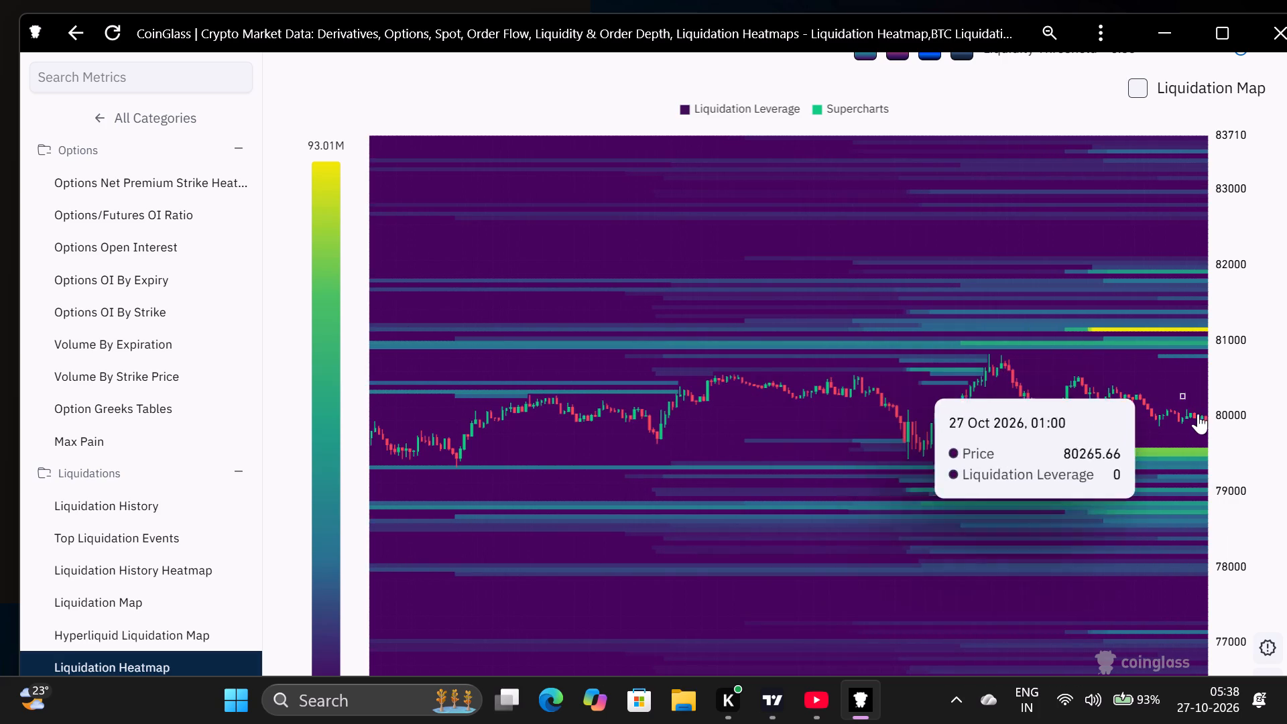
pyautogui.scroll(-2, 1277, 407)
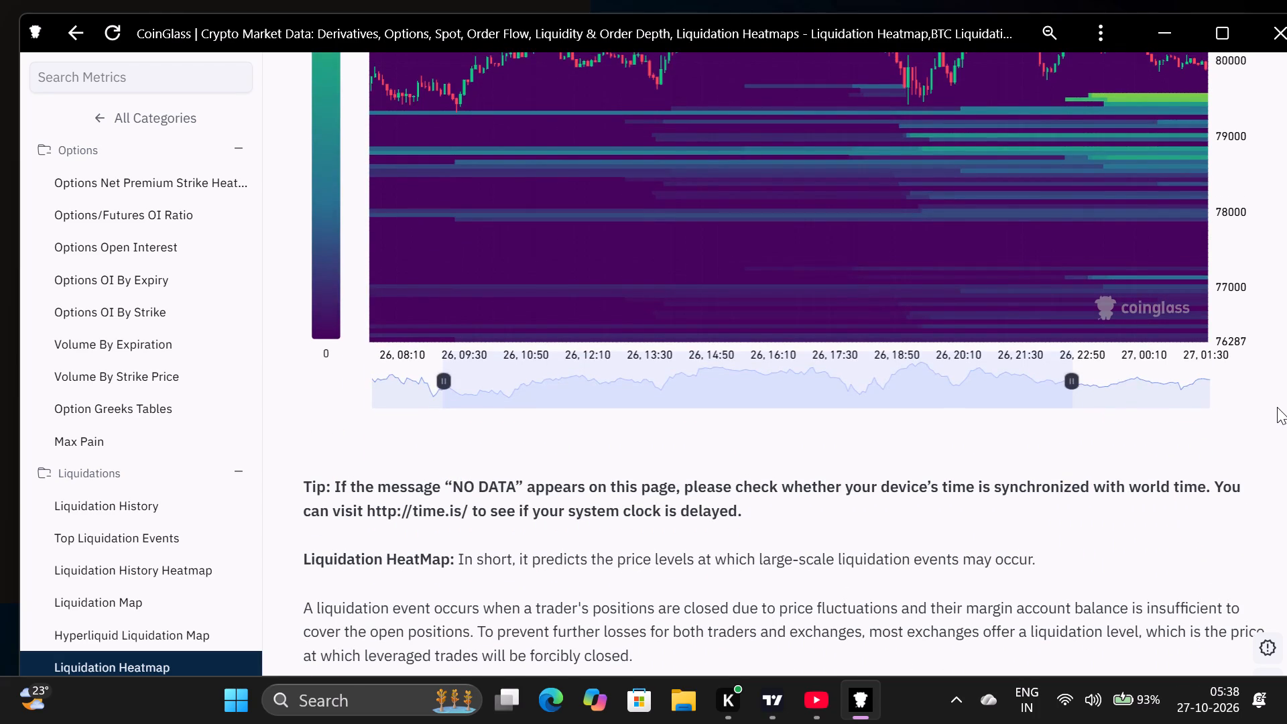
pyautogui.scroll(-1, 1277, 407)
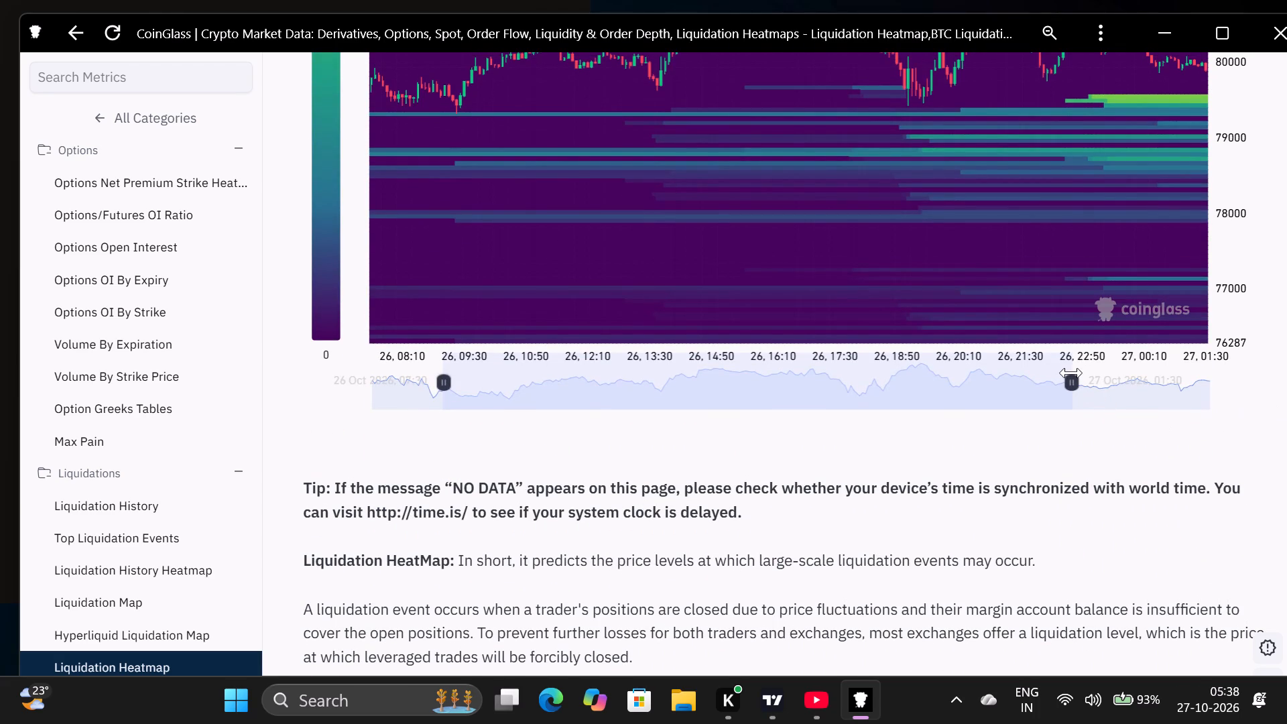
pyautogui.moveTo(1071, 373); pyautogui.dragTo(1200, 408)
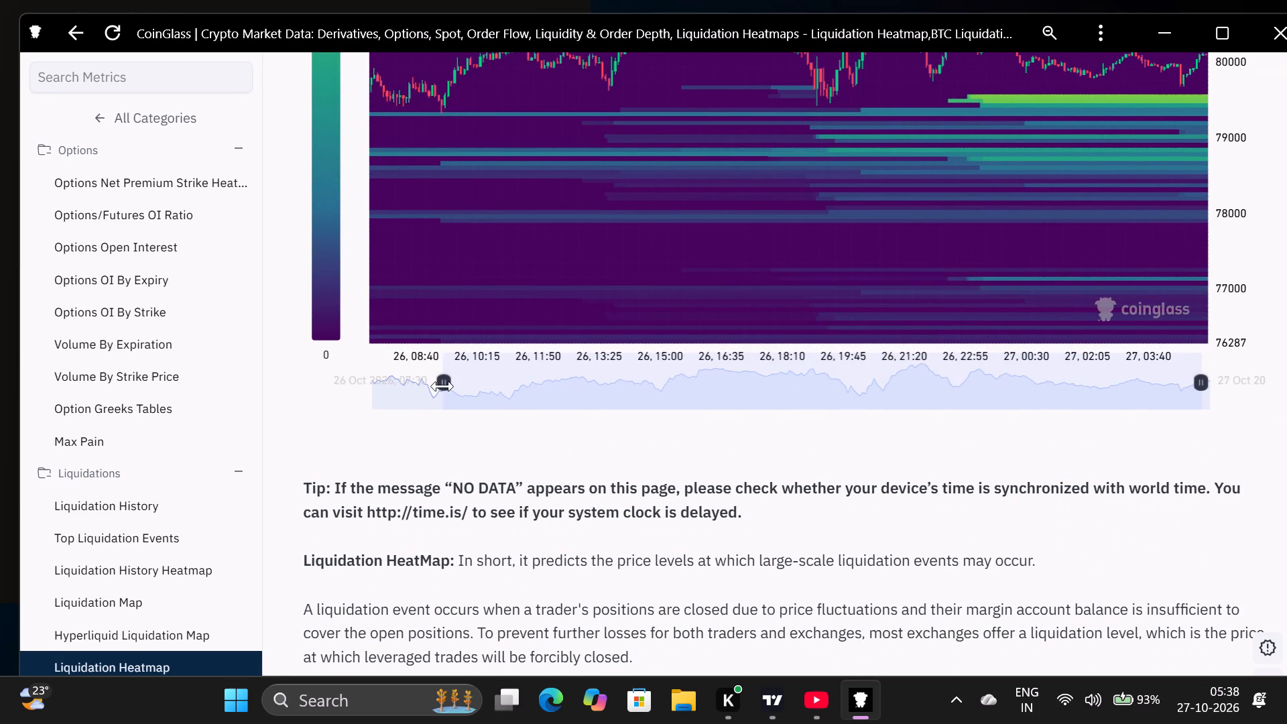
pyautogui.moveTo(442, 386); pyautogui.dragTo(324, 392)
pyautogui.moveTo(376, 379); pyautogui.dragTo(294, 416)
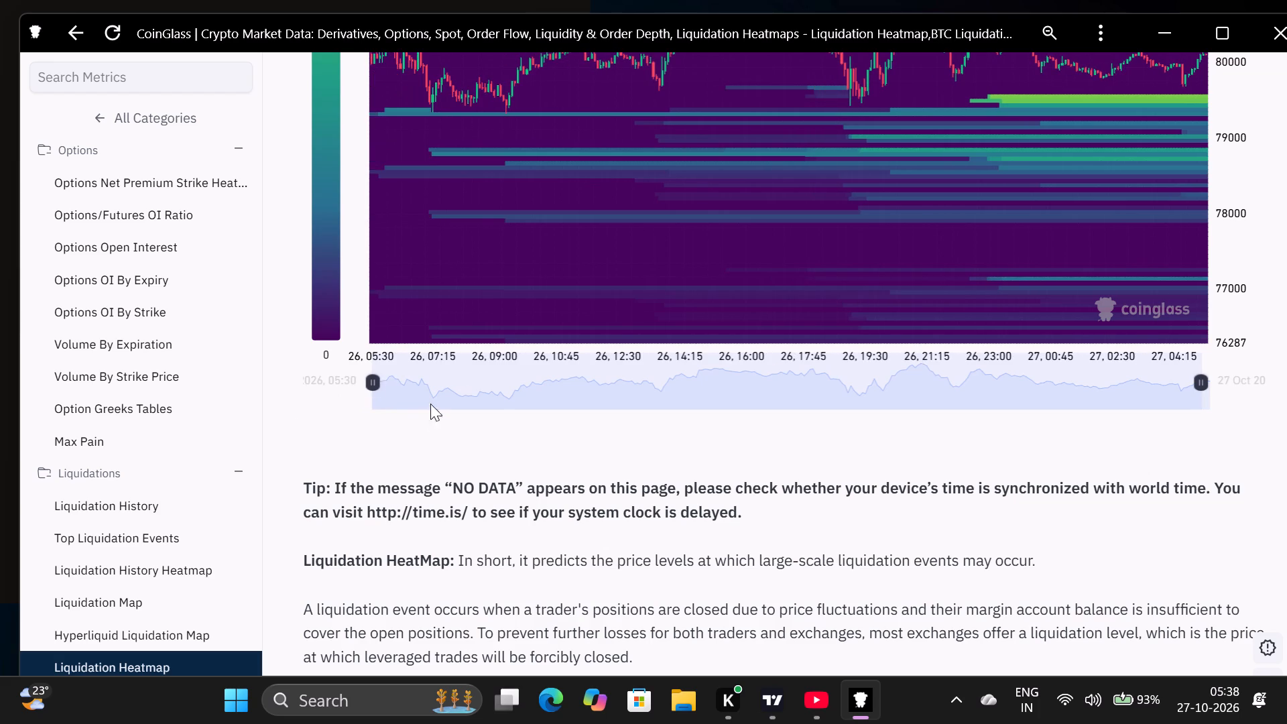
# Set the Binance BTC/USDT liquidation heatmap's period to 1 month and dismiss the login prompt.
pyautogui.scroll(5, 329, 389)
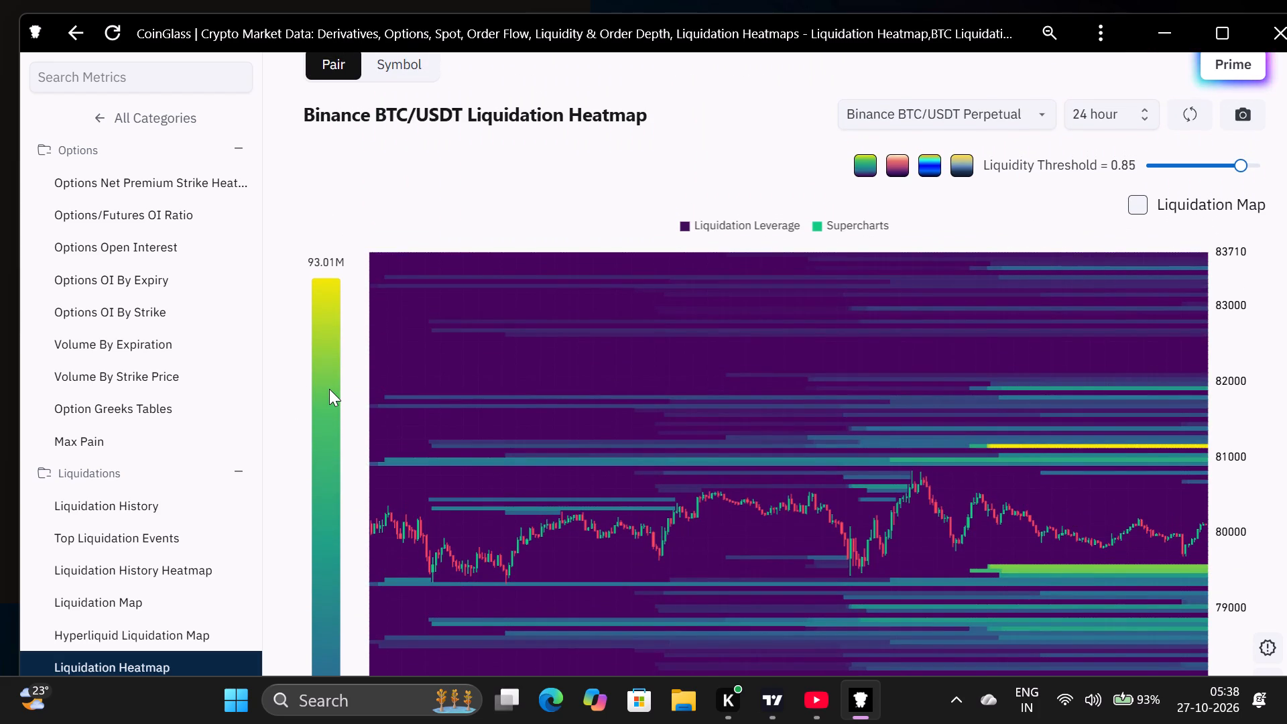
pyautogui.scroll(1, 329, 389)
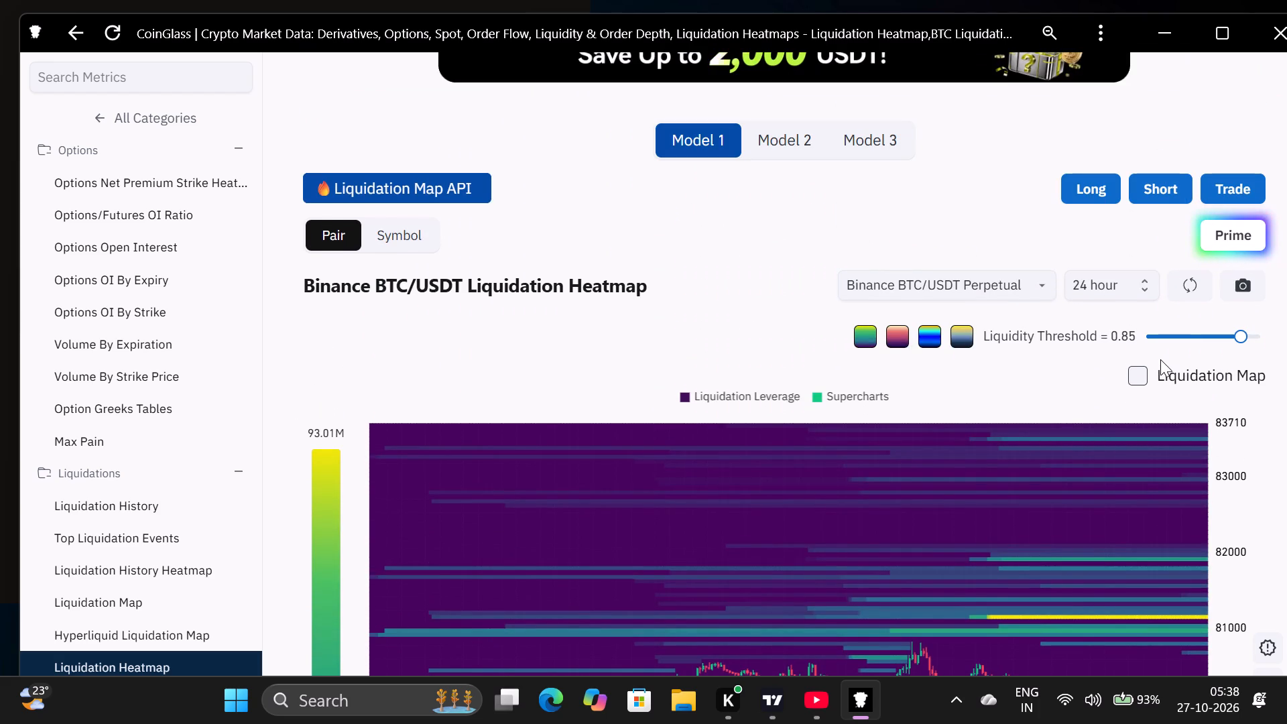
pyautogui.click(1140, 288)
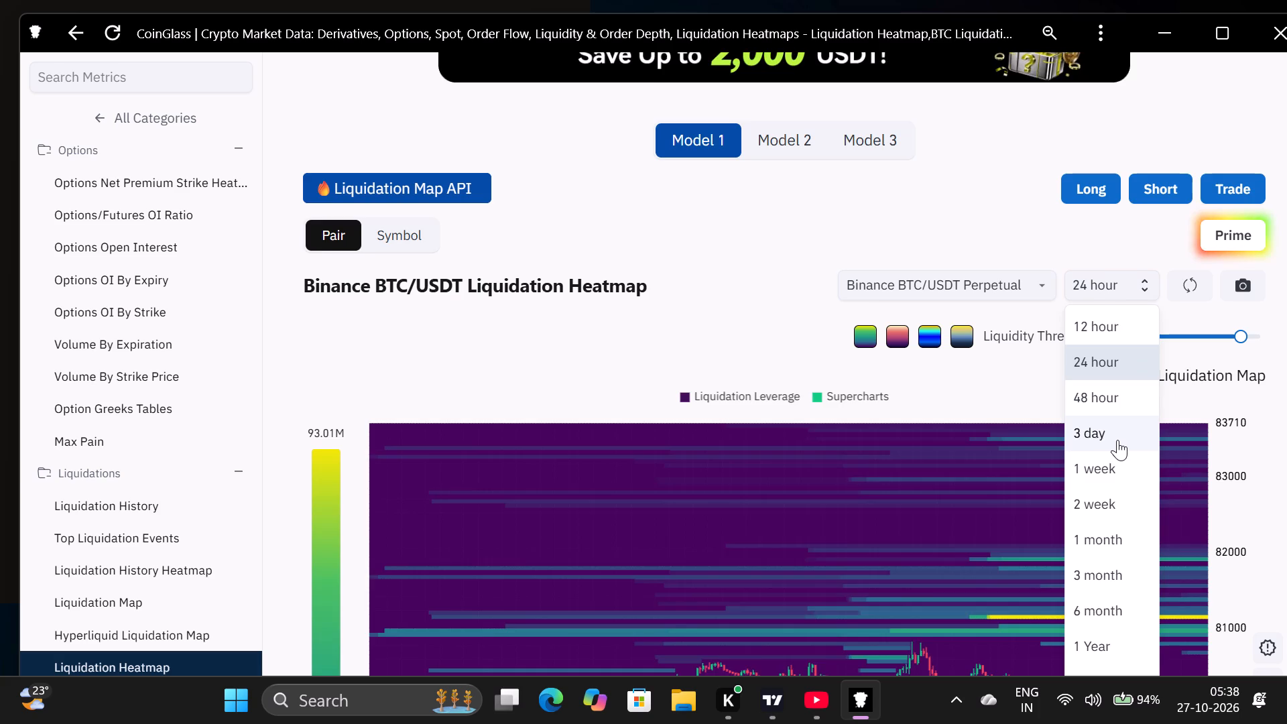
pyautogui.scroll(-1, 1117, 440)
pyautogui.click(1094, 440)
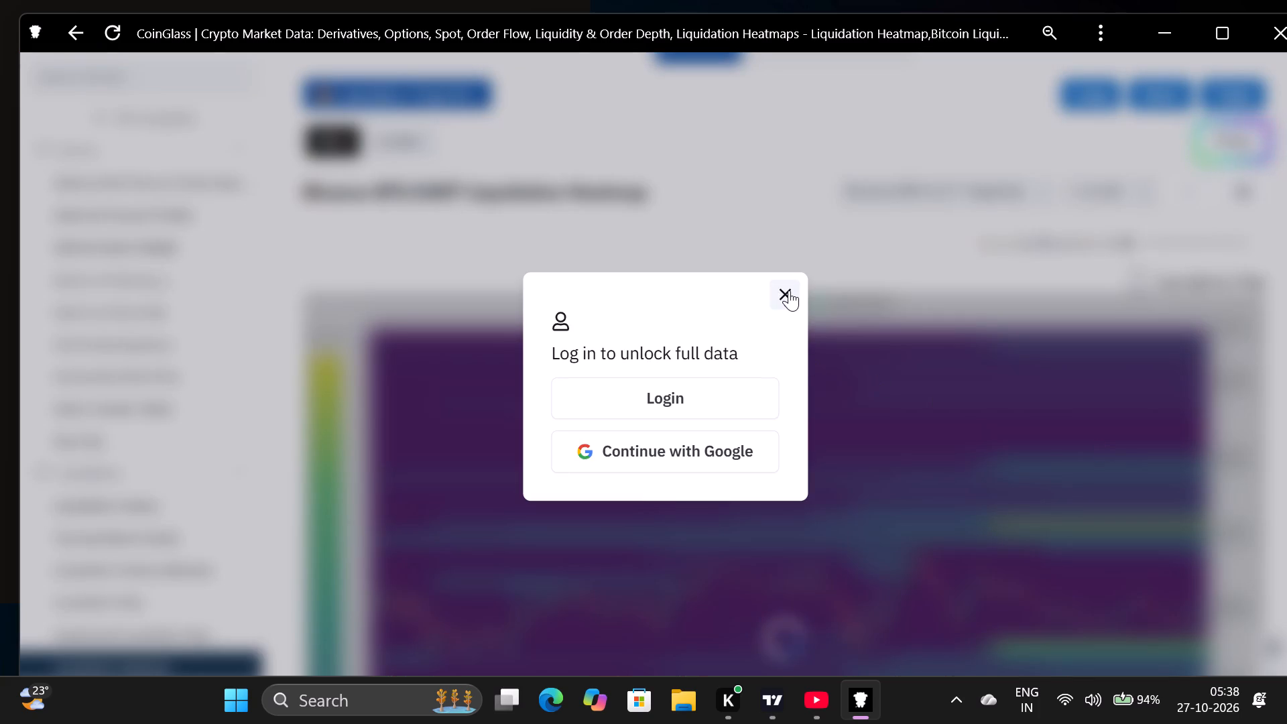
pyautogui.click(789, 290)
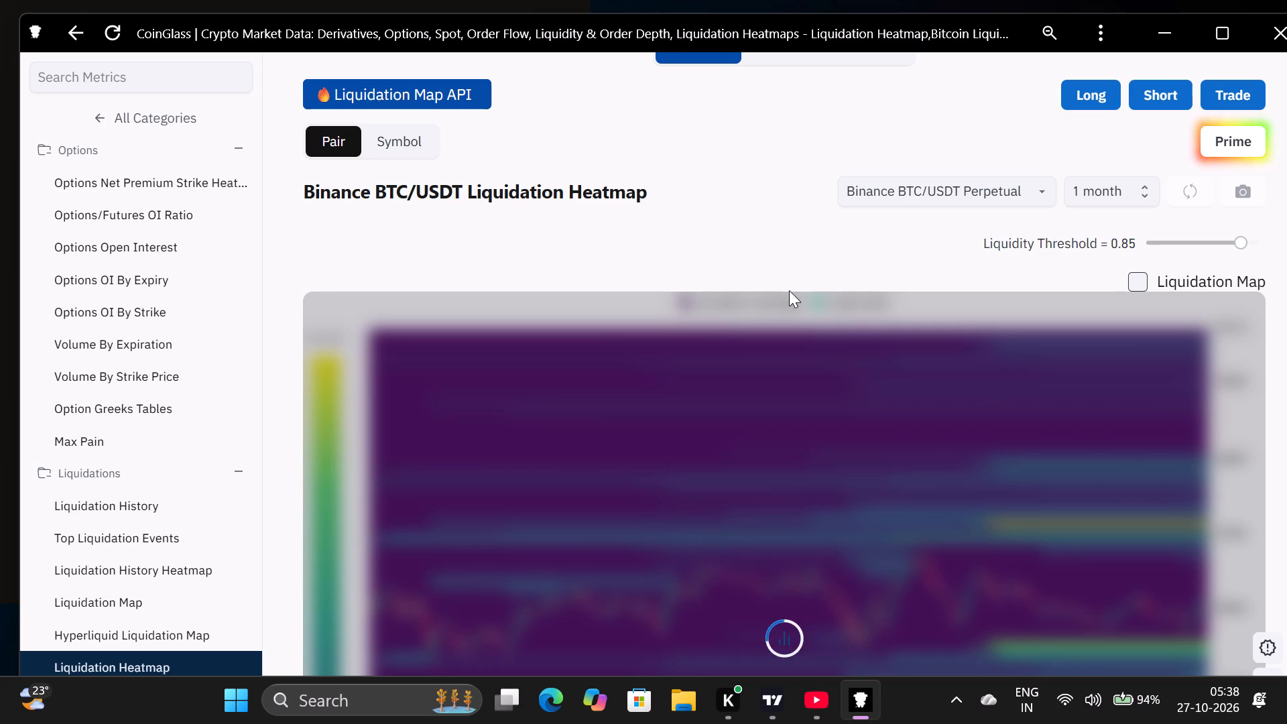
# Look over the 1-month liquidation heatmap page, including the chart area and the explanation beneath it.
pyautogui.scroll(-2, 739, 233)
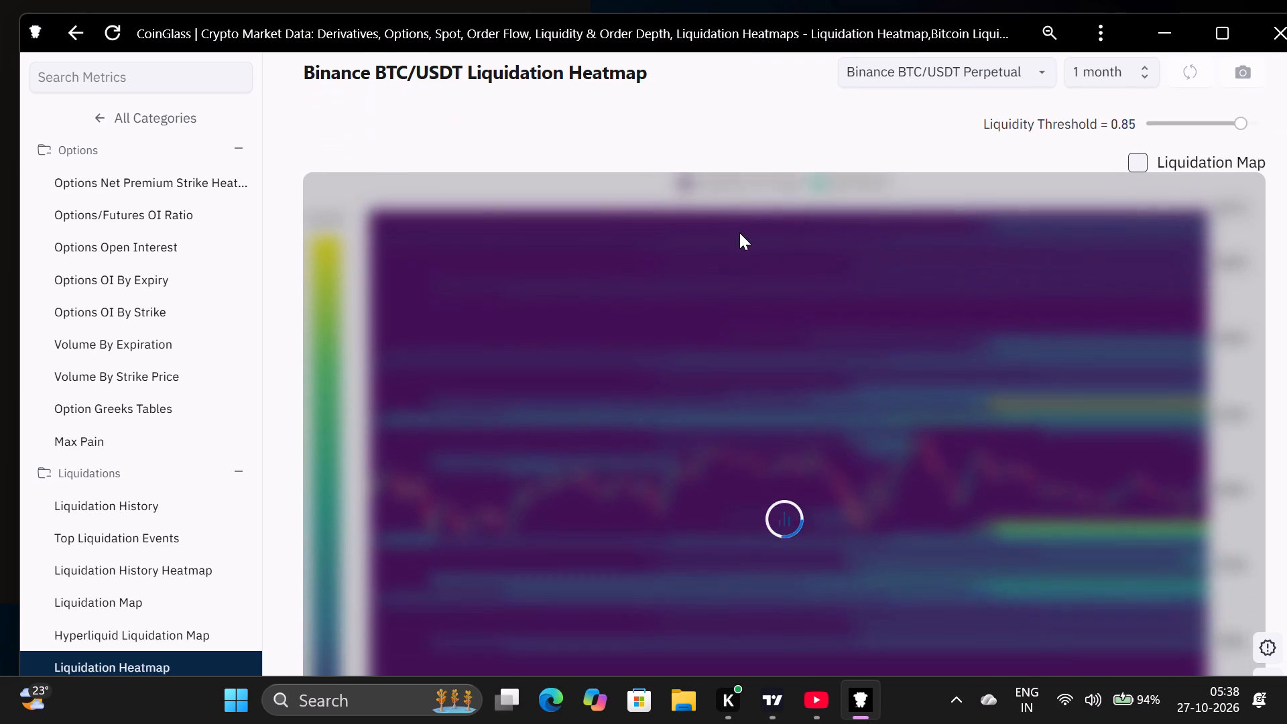
pyautogui.scroll(-4, 739, 233)
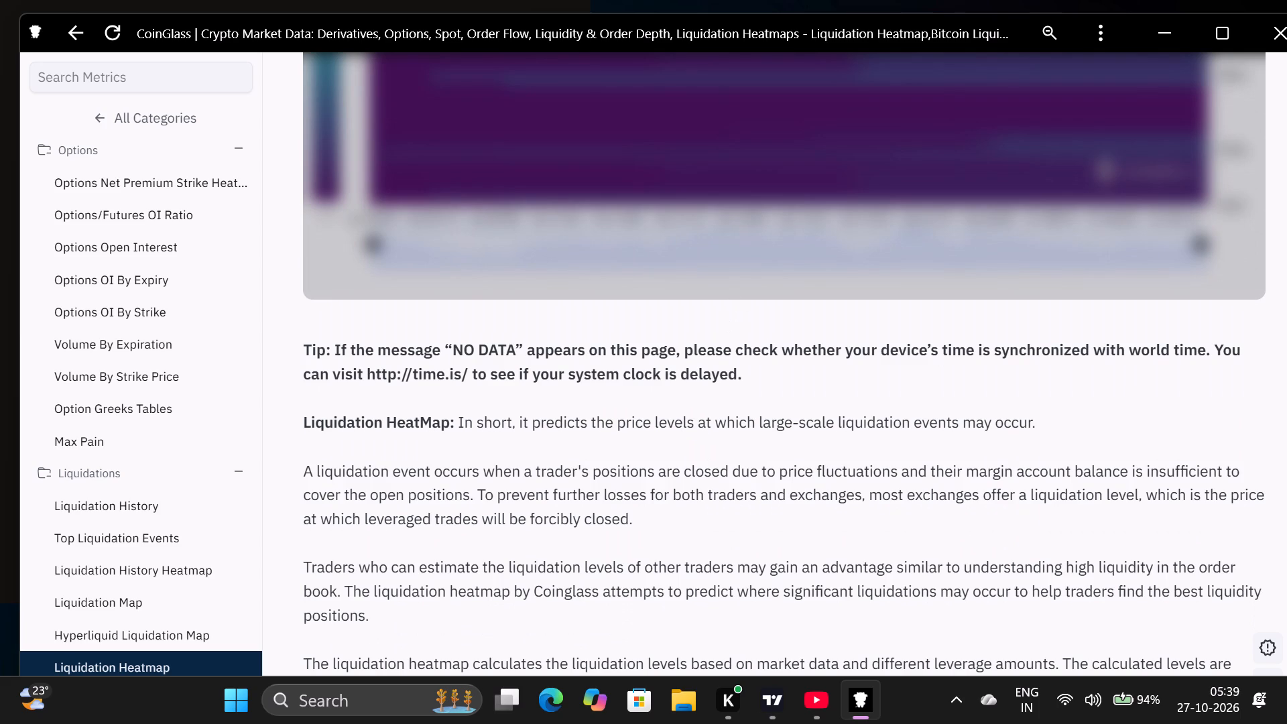
pyautogui.scroll(6, 683, 492)
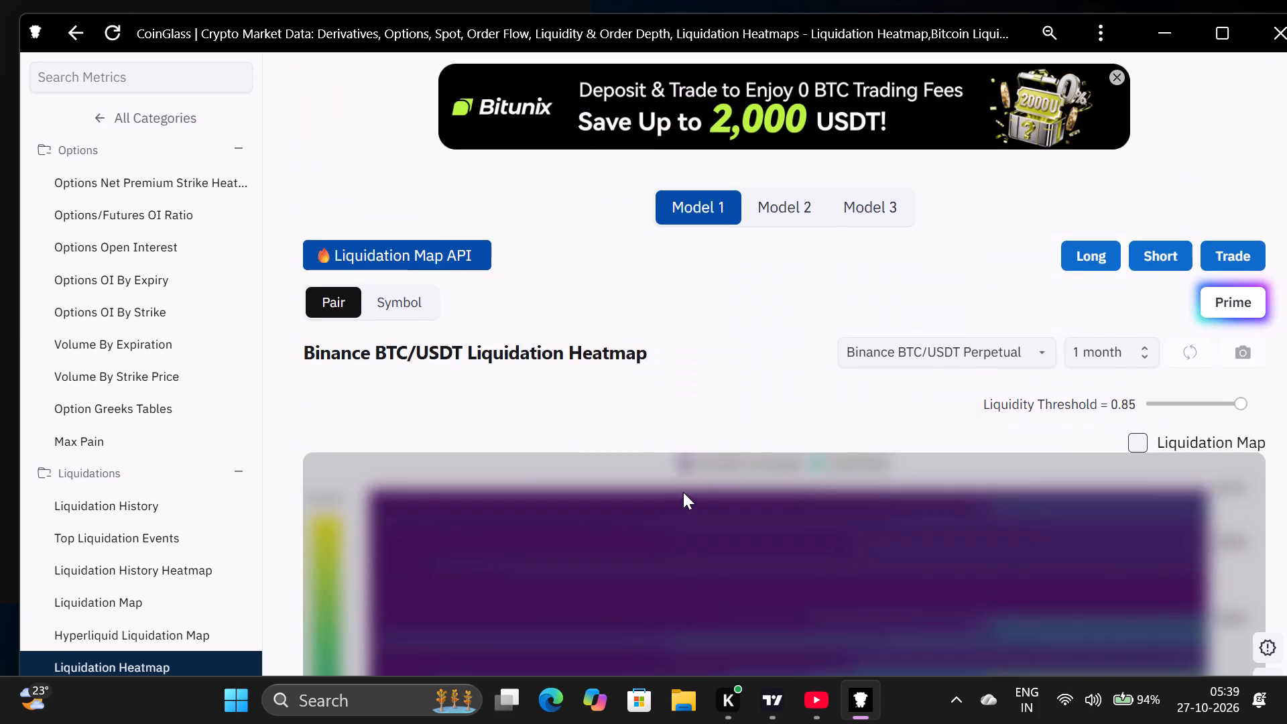
pyautogui.scroll(-3, 683, 492)
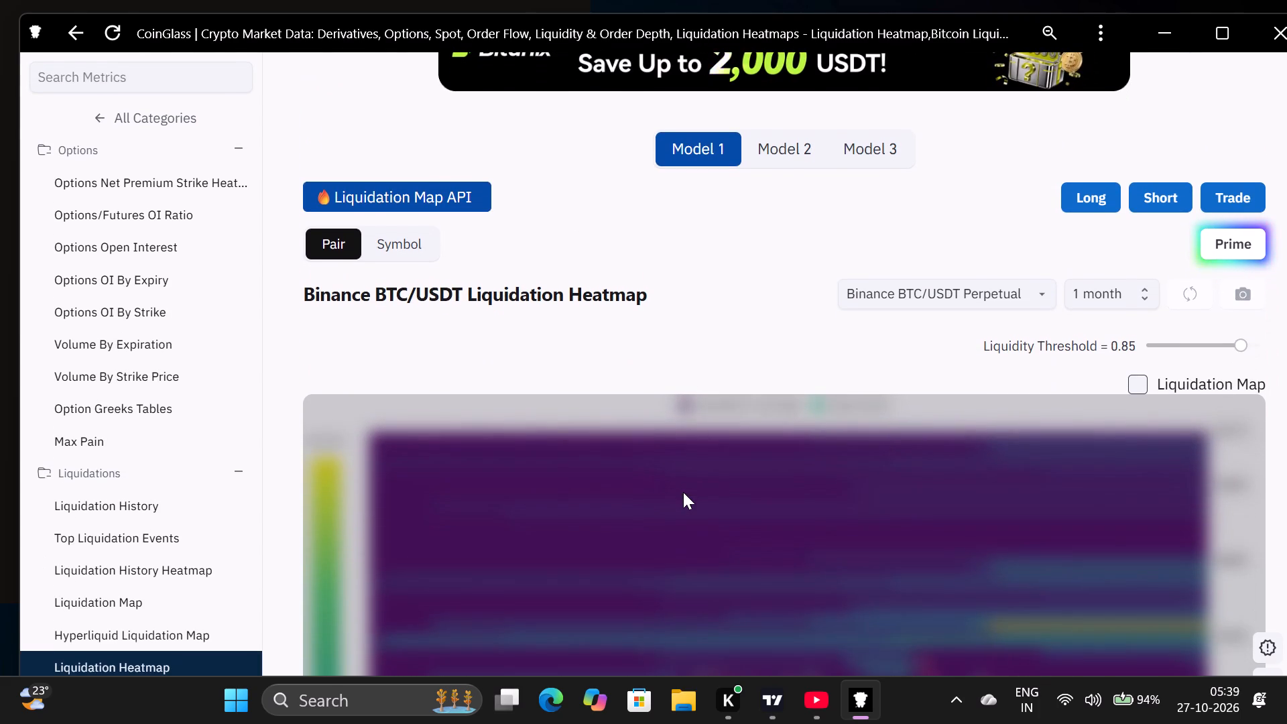
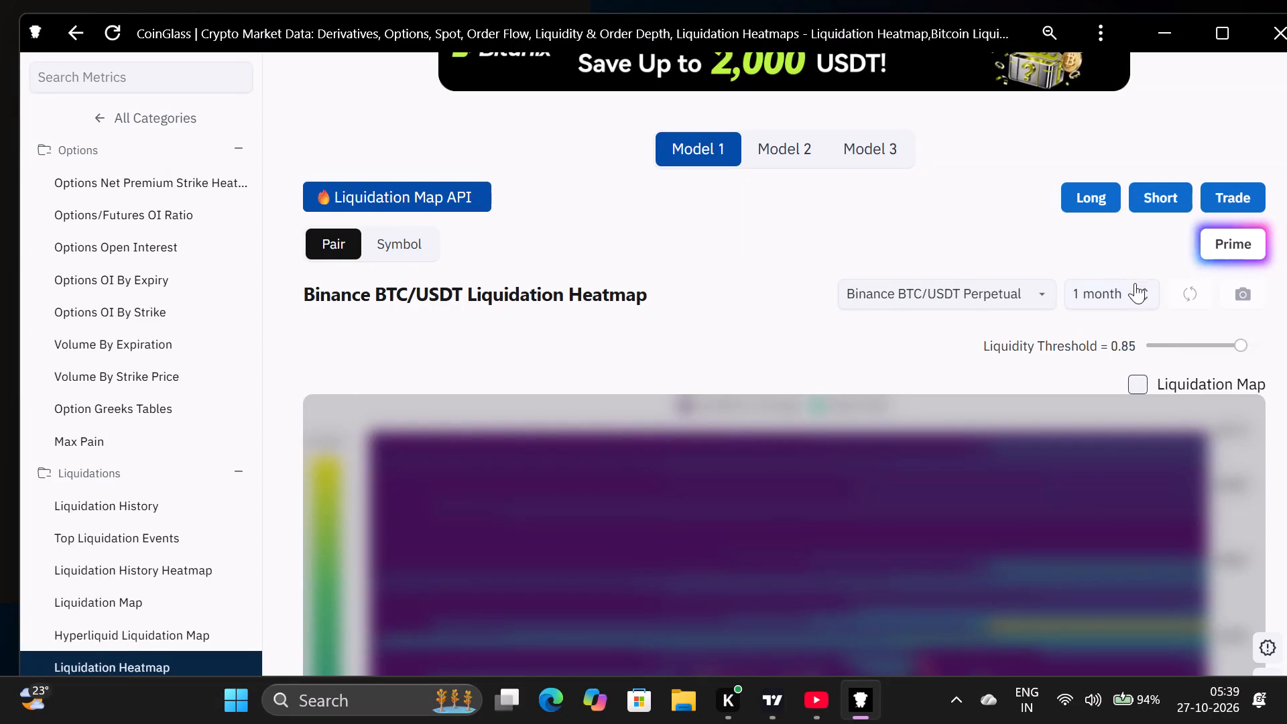
# Set the Binance BTC/USDT liquidation heatmap's period back to 24 hour and bring the full chart into view.
pyautogui.click(1133, 287)
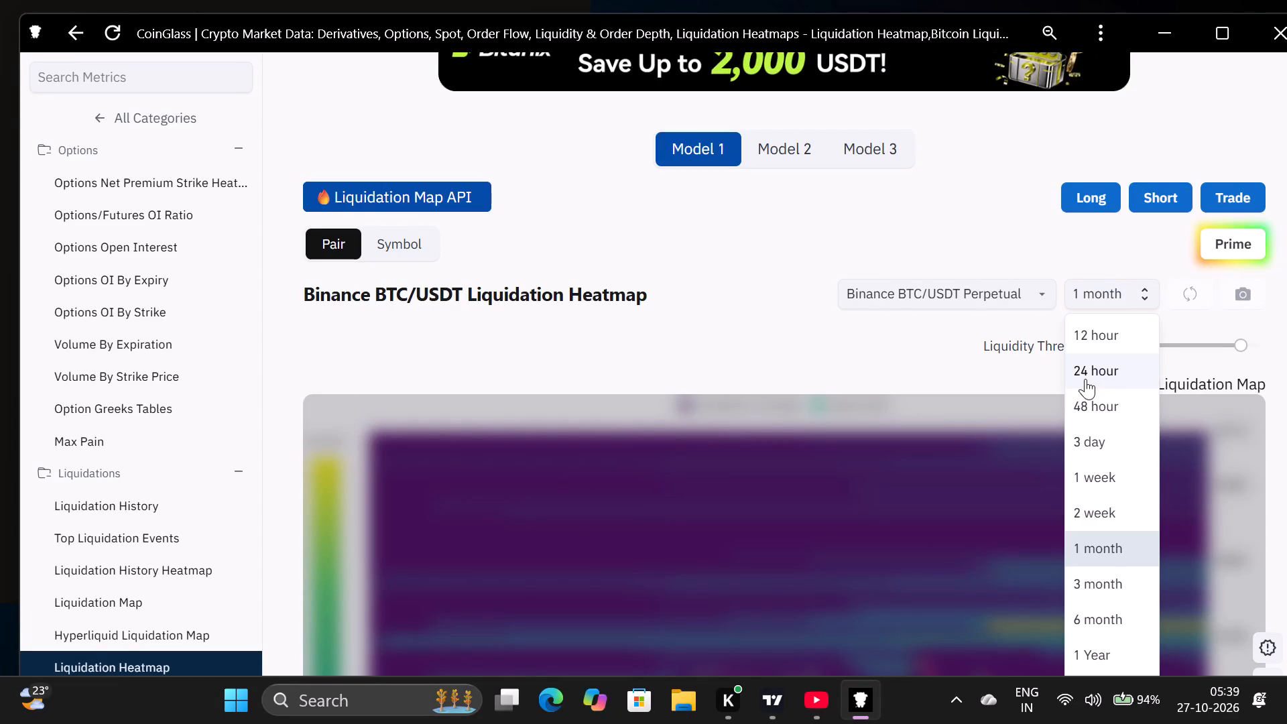
pyautogui.click(1085, 379)
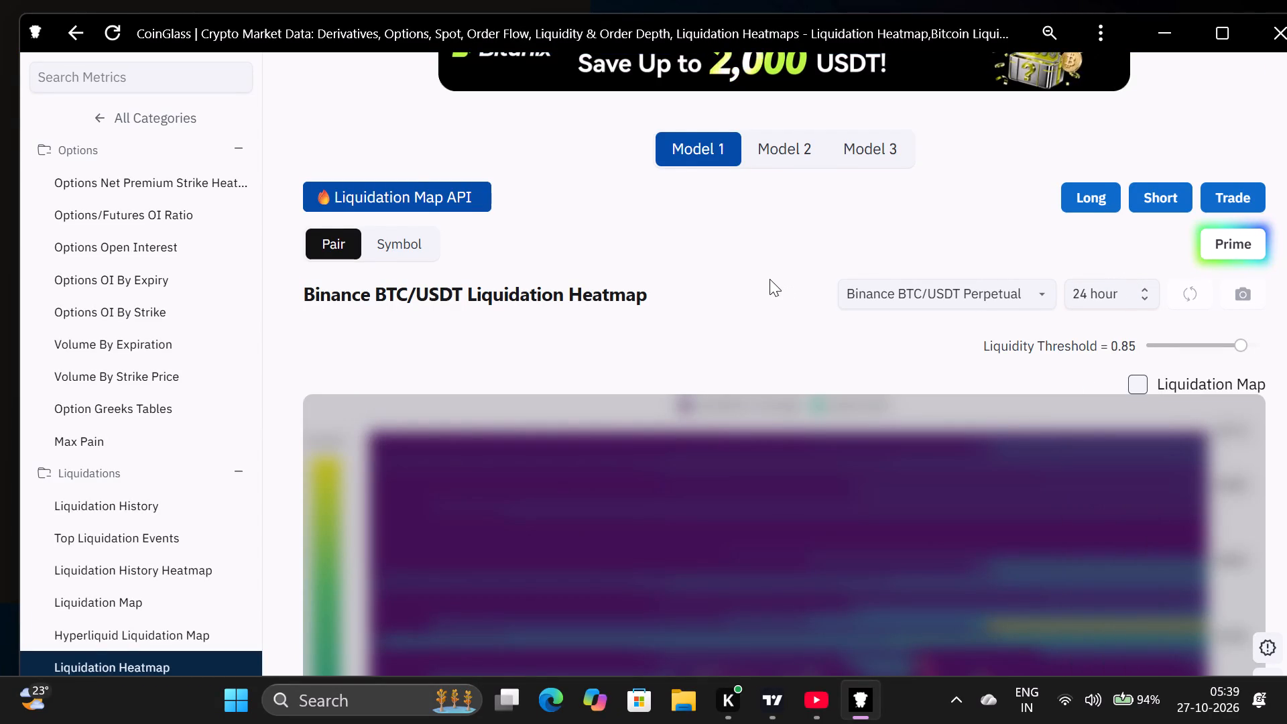
pyautogui.scroll(-3, 770, 279)
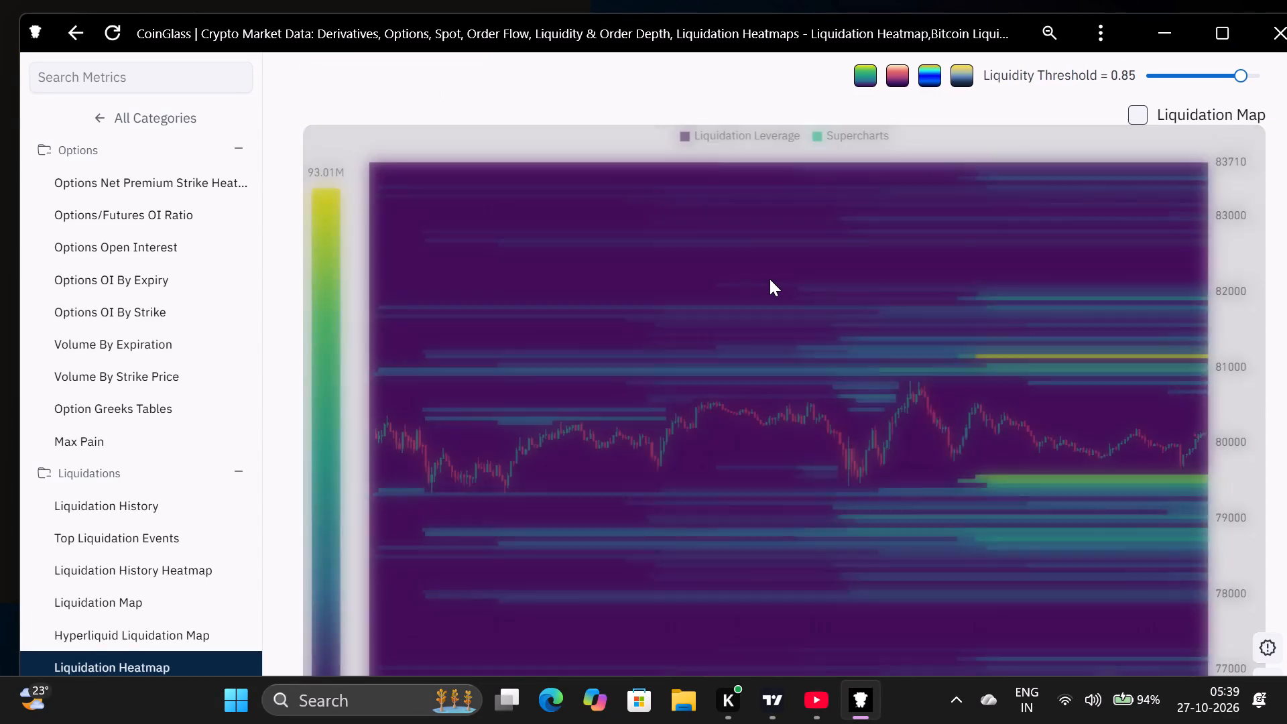
pyautogui.scroll(-1, 770, 279)
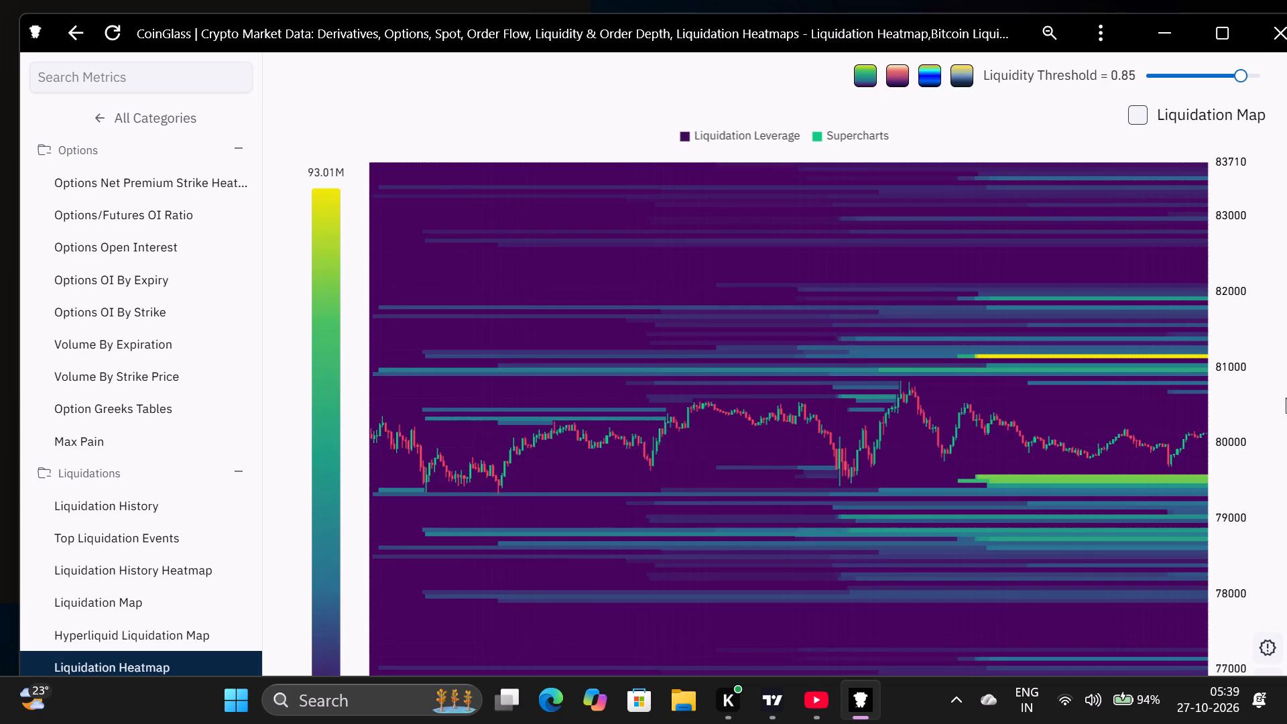
pyautogui.scroll(-2, 1286, 398)
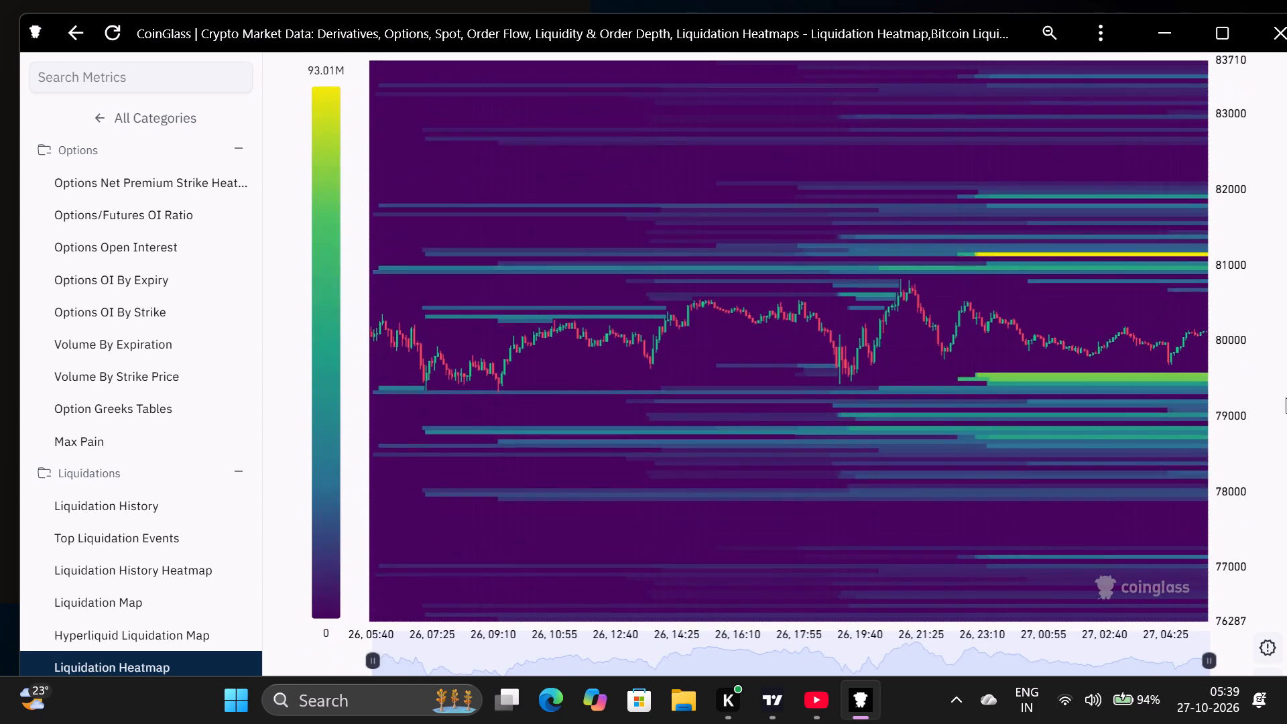